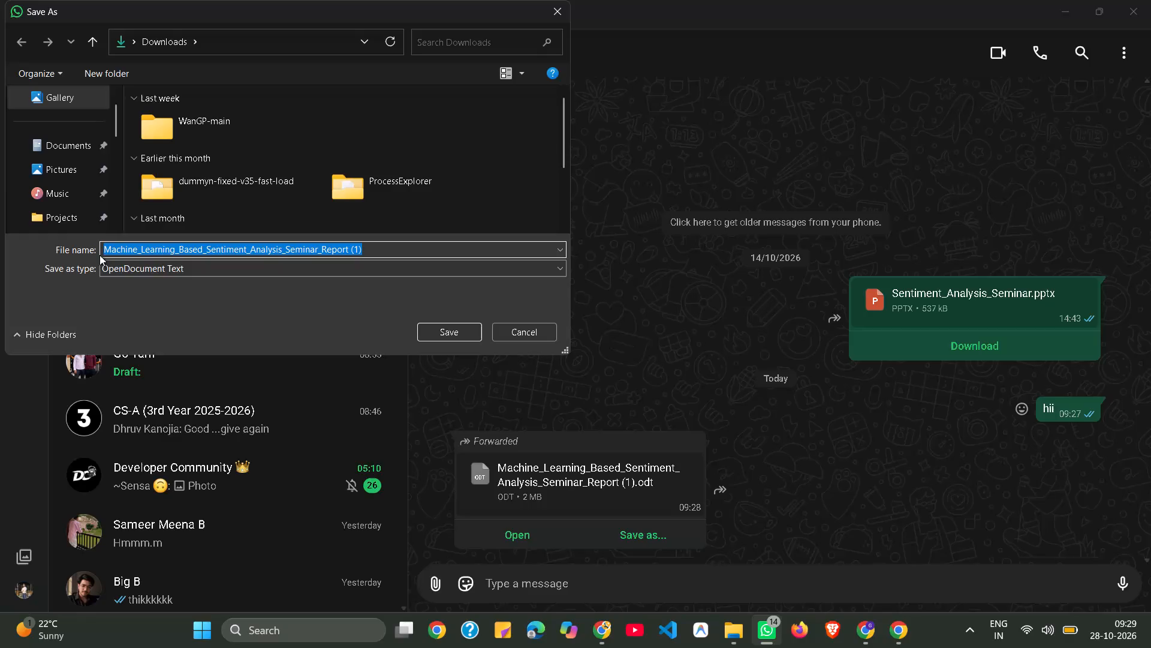
# Choose the Documents folder as the save location for the Machine_Learning_Based_Sentiment_Analysis_Seminar_Report (1) OpenDocument file.
pyautogui.scroll(-1, 57, 200)
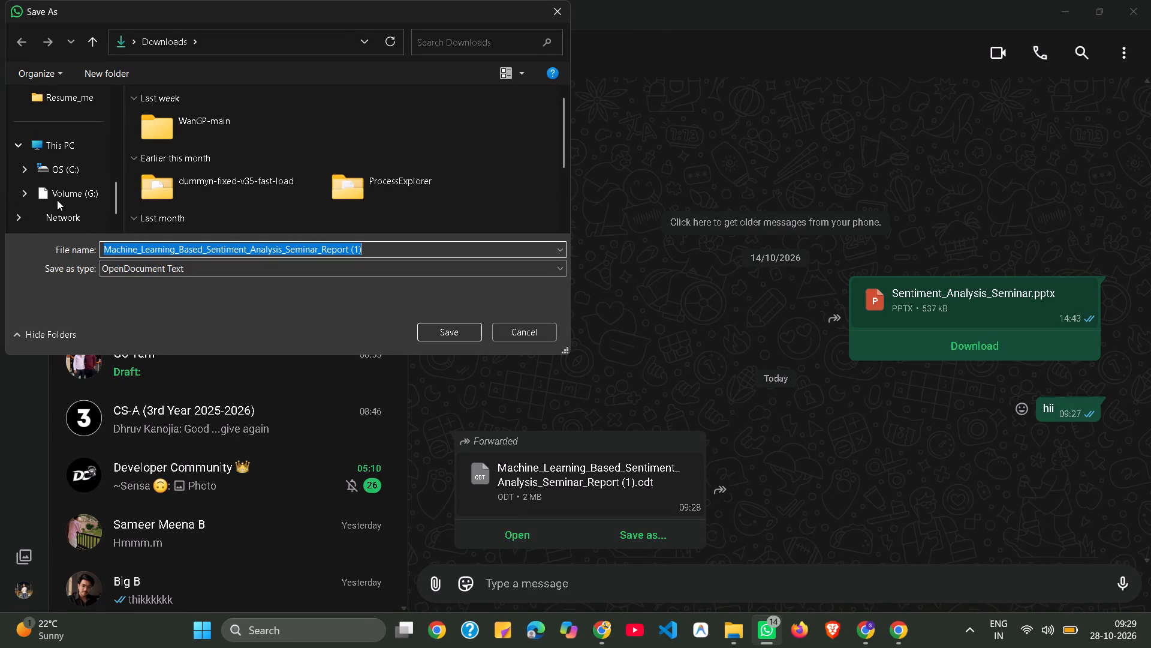
pyautogui.scroll(2, 57, 200)
pyautogui.click(53, 176)
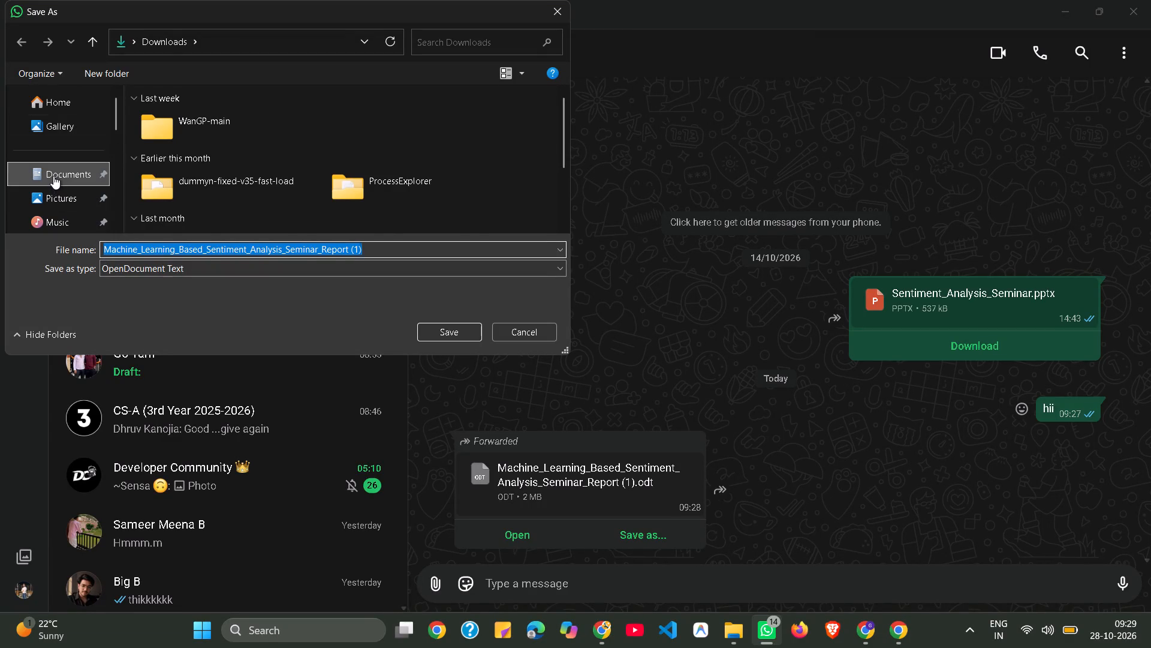
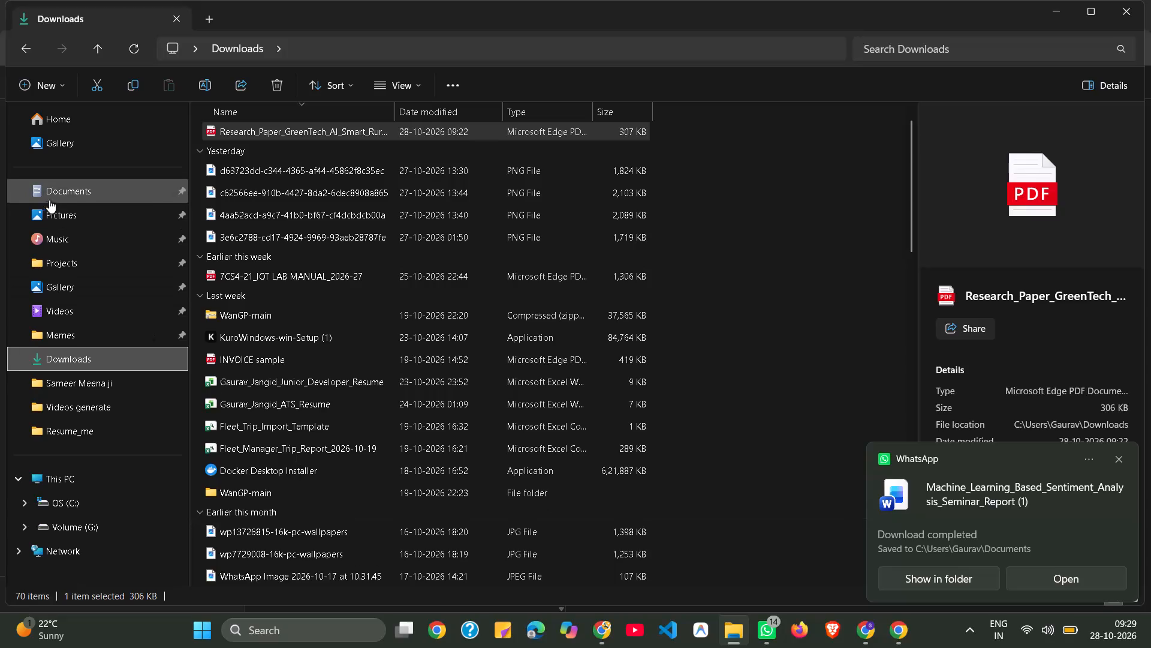
# Open the Machine_Learning_Based_Sentiment_Analysis_Seminar_Report (1) file from the Documents folder in Word.
pyautogui.click(66, 195)
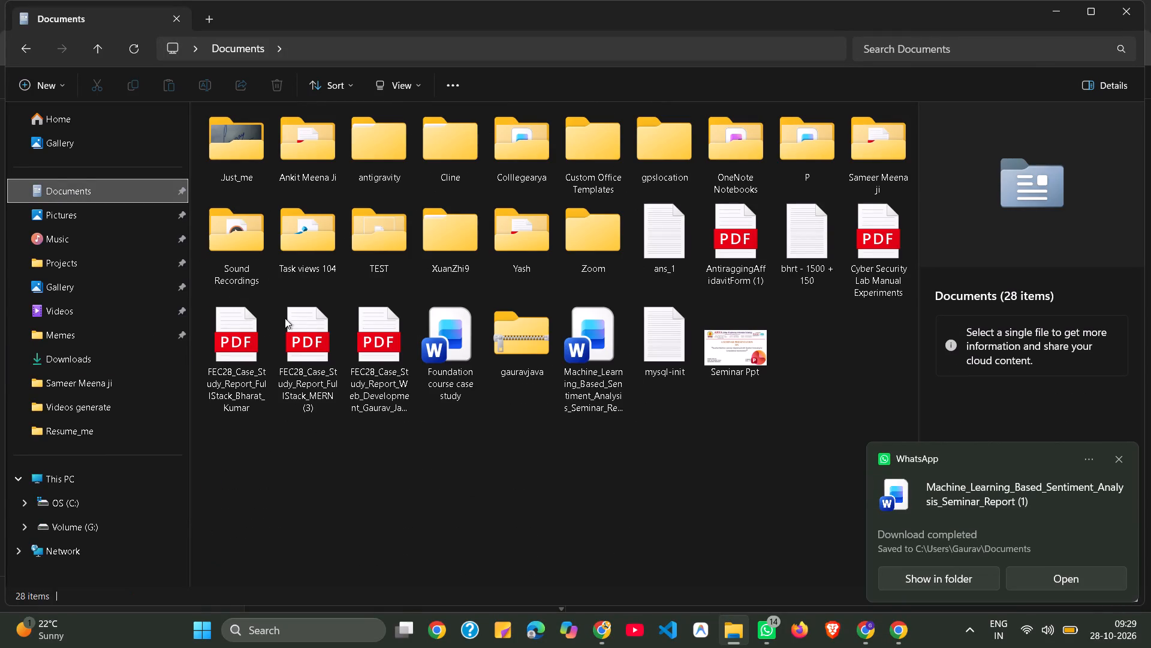
pyautogui.doubleClick(573, 345)
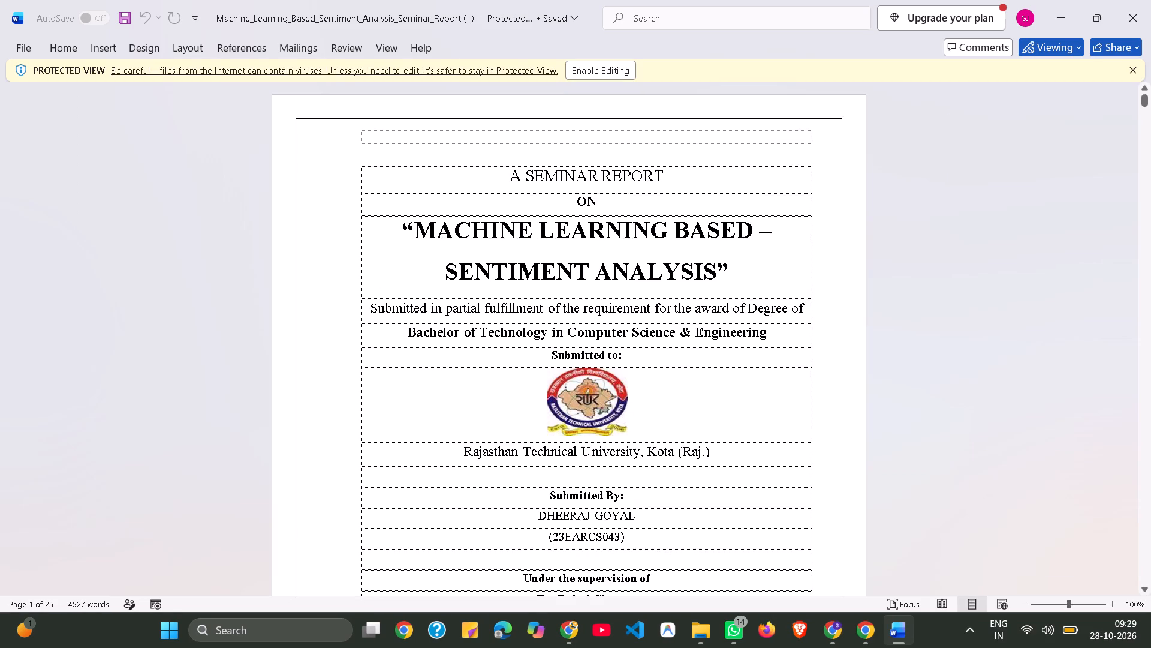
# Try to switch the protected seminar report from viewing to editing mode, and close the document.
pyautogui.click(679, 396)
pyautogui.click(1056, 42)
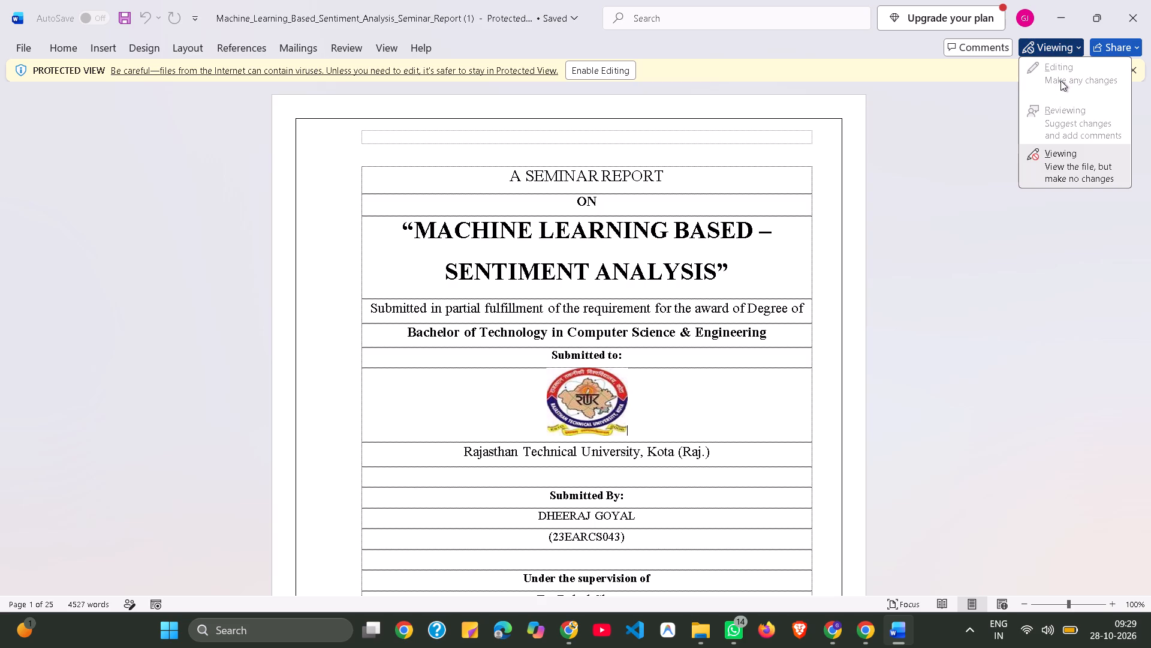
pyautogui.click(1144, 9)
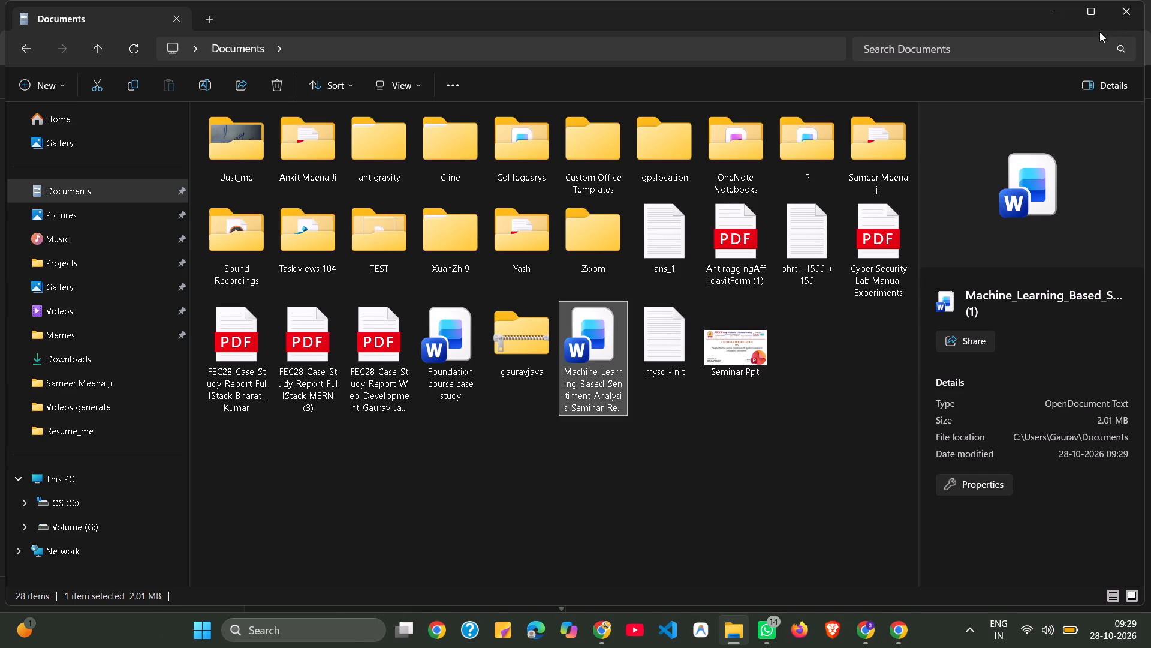
# Reopen the Machine_Learning_Based_Sentiment_Analysis_Seminar_Report (1) document from the Documents folder and enable editing.
pyautogui.doubleClick(599, 324)
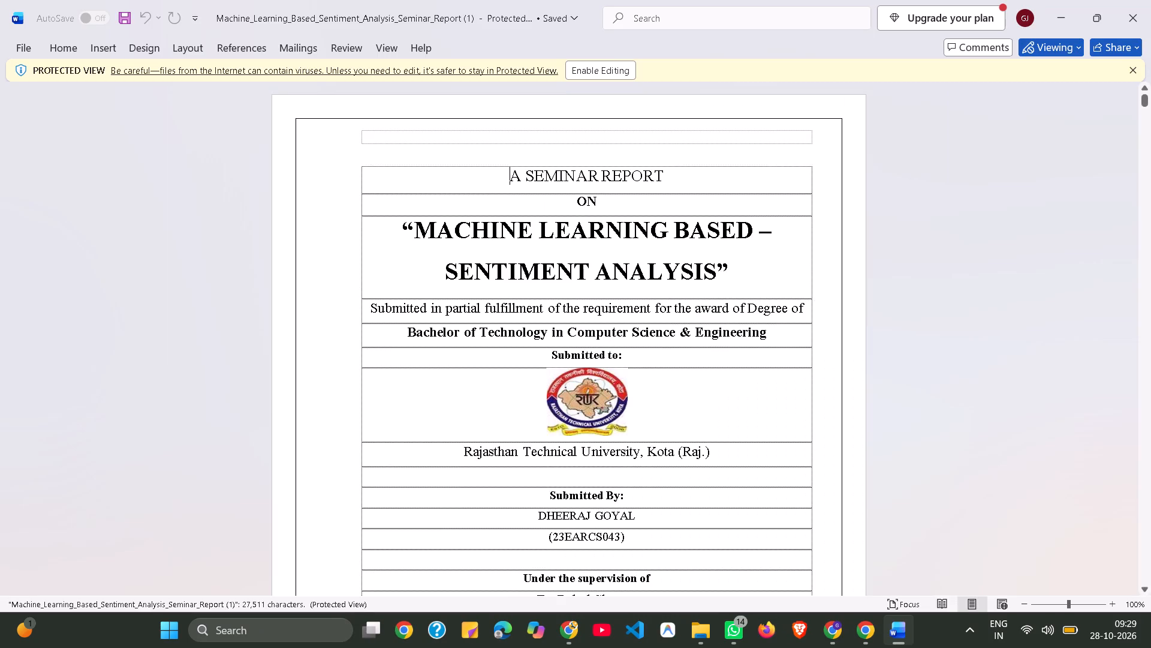
pyautogui.click(584, 65)
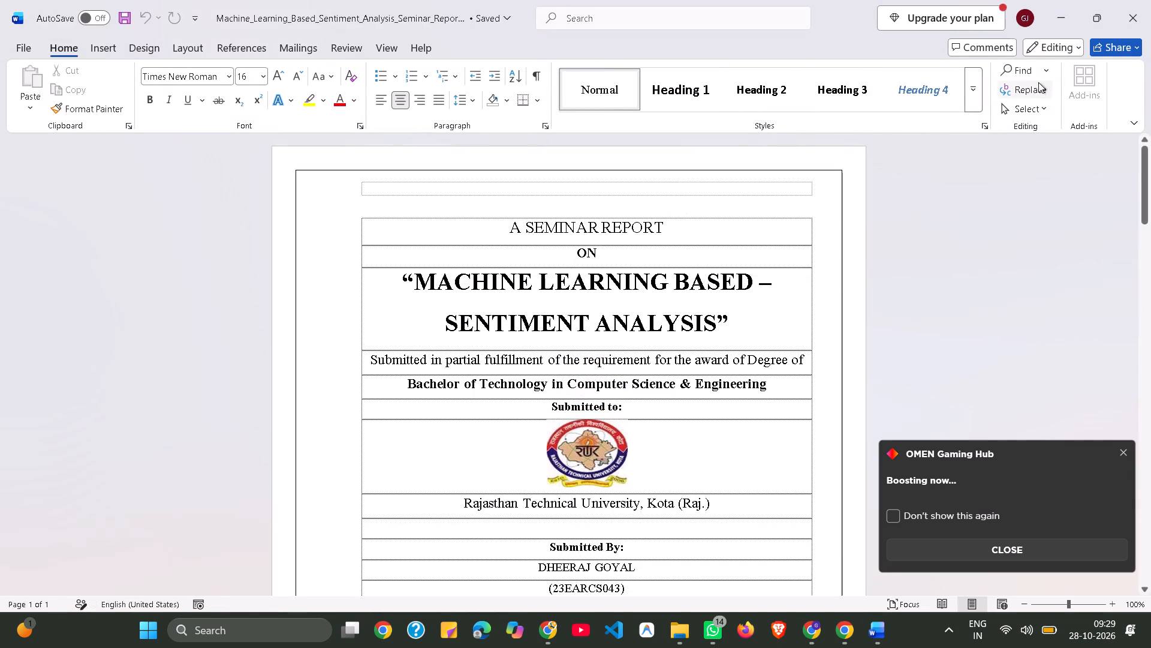
pyautogui.click(990, 269)
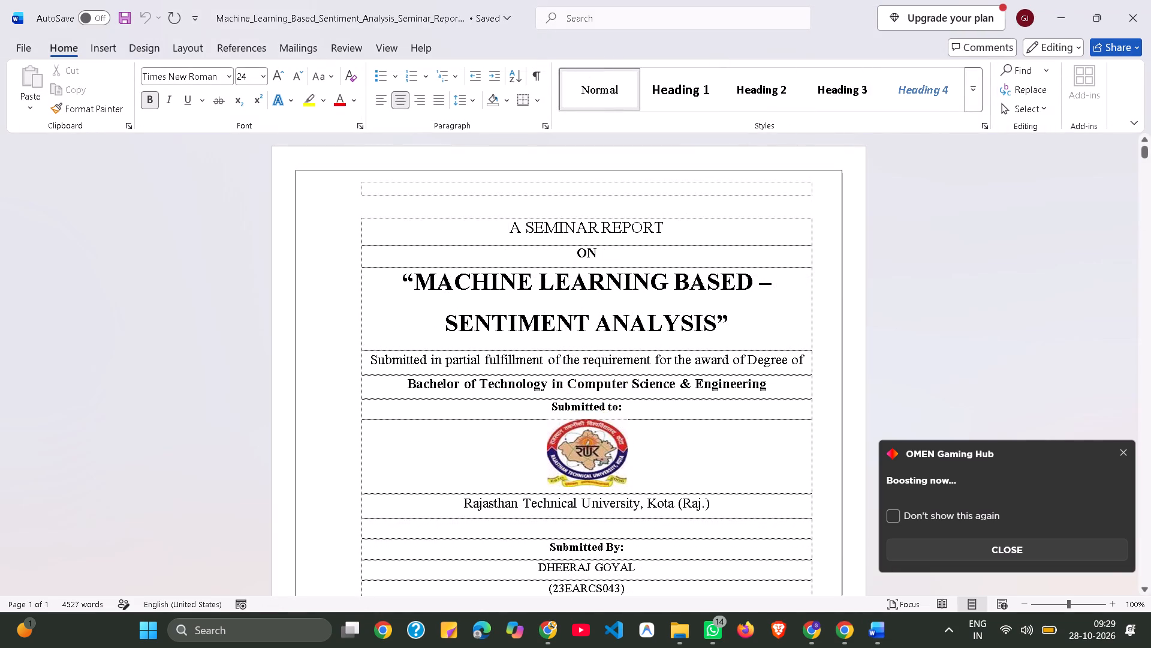
# Review the cover page and check the report's first pages in the print preview, returning to the document.
pyautogui.scroll(-4, 583, 379)
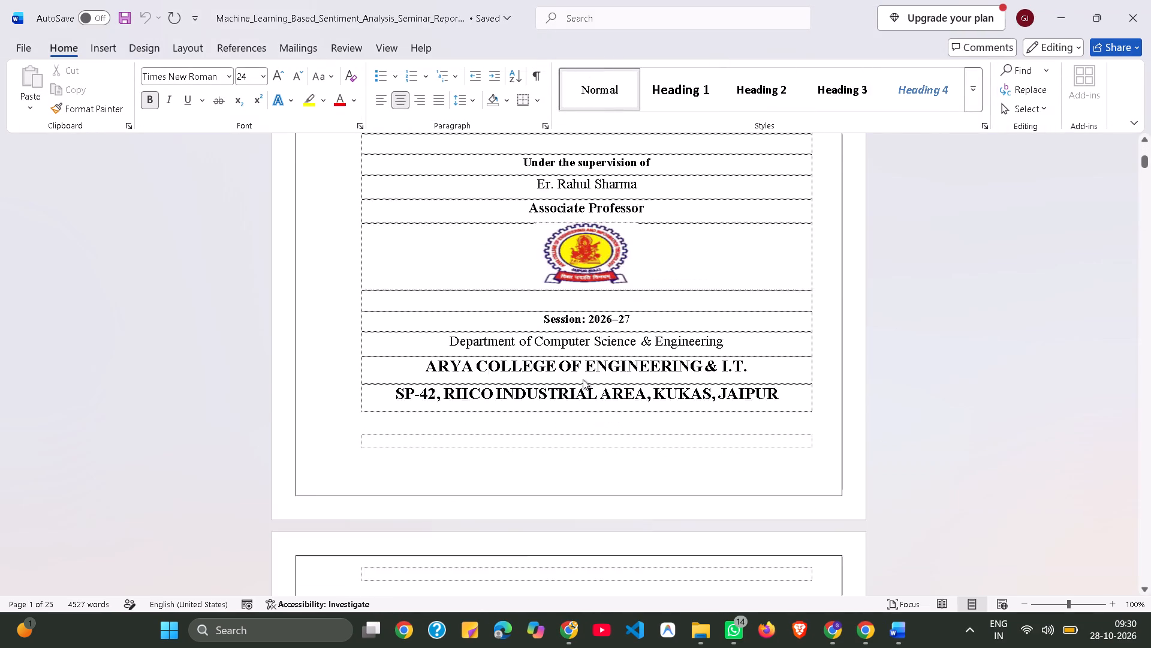
pyautogui.scroll(-1, 583, 379)
pyautogui.click(610, 275)
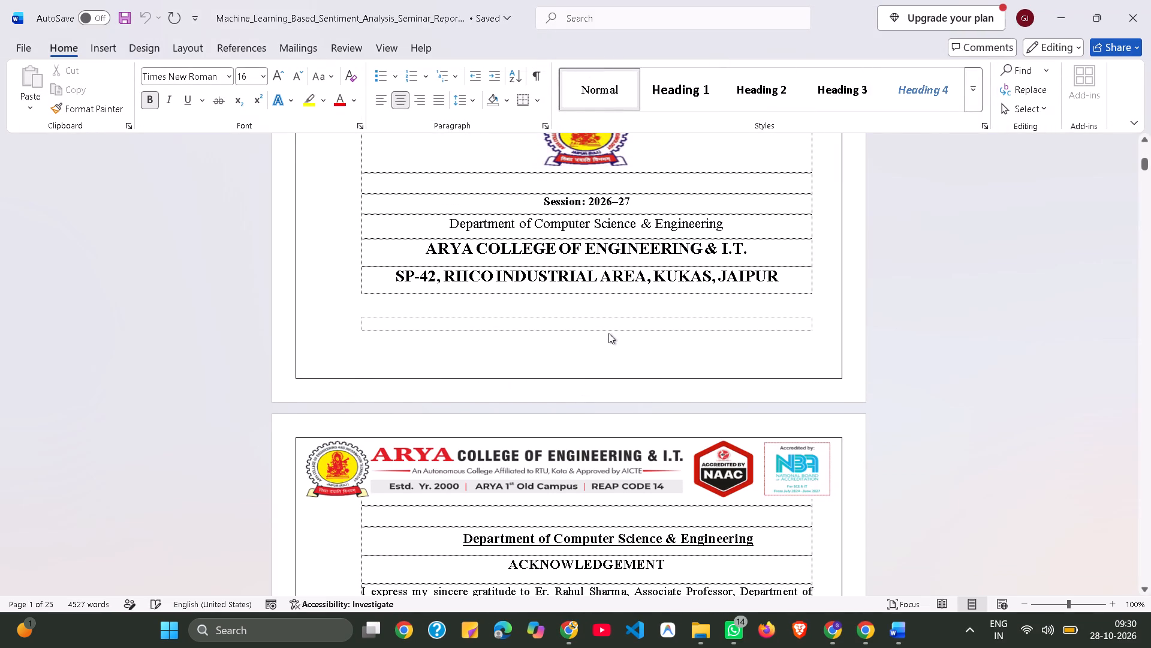
pyautogui.click(608, 334)
pyautogui.click(606, 345)
pyautogui.hotkey('ctrl', 'p')
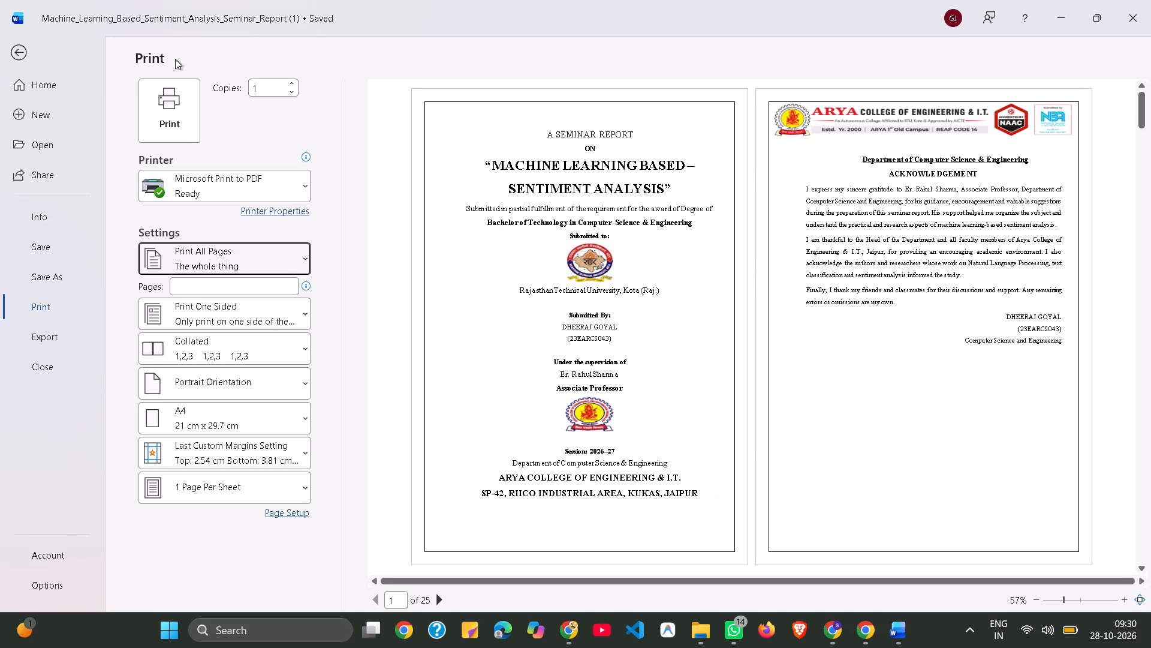
pyautogui.click(23, 52)
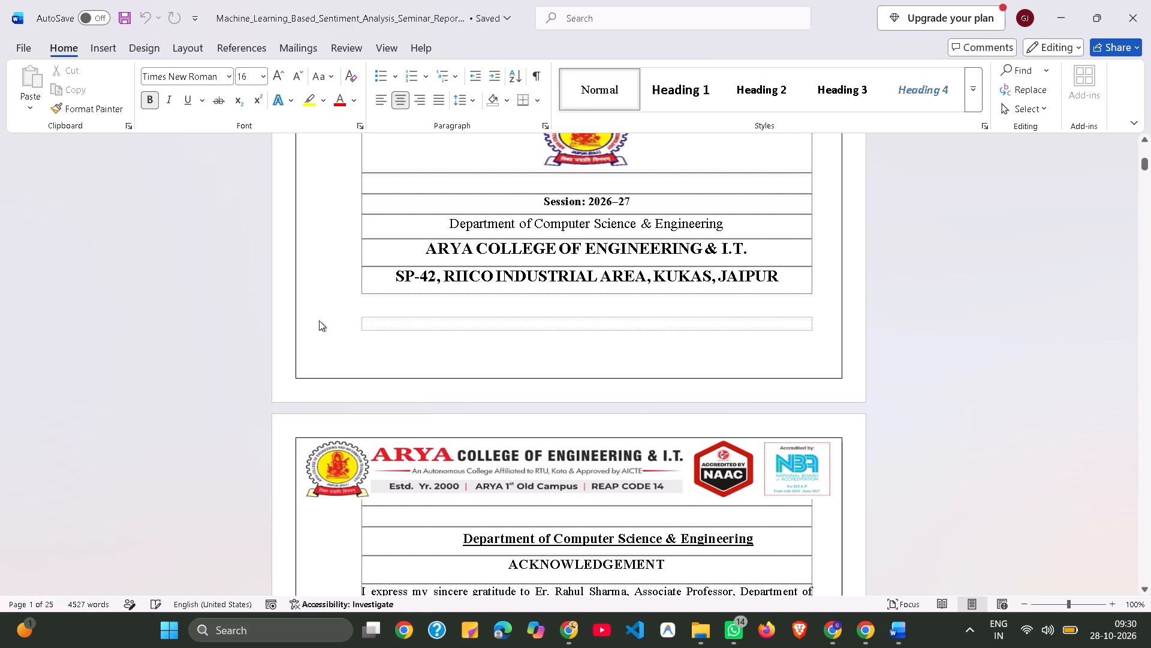
# Look through the report from the acknowledgement and table of contents to Chapter II, examining layout and headings.
pyautogui.scroll(-3, 319, 320)
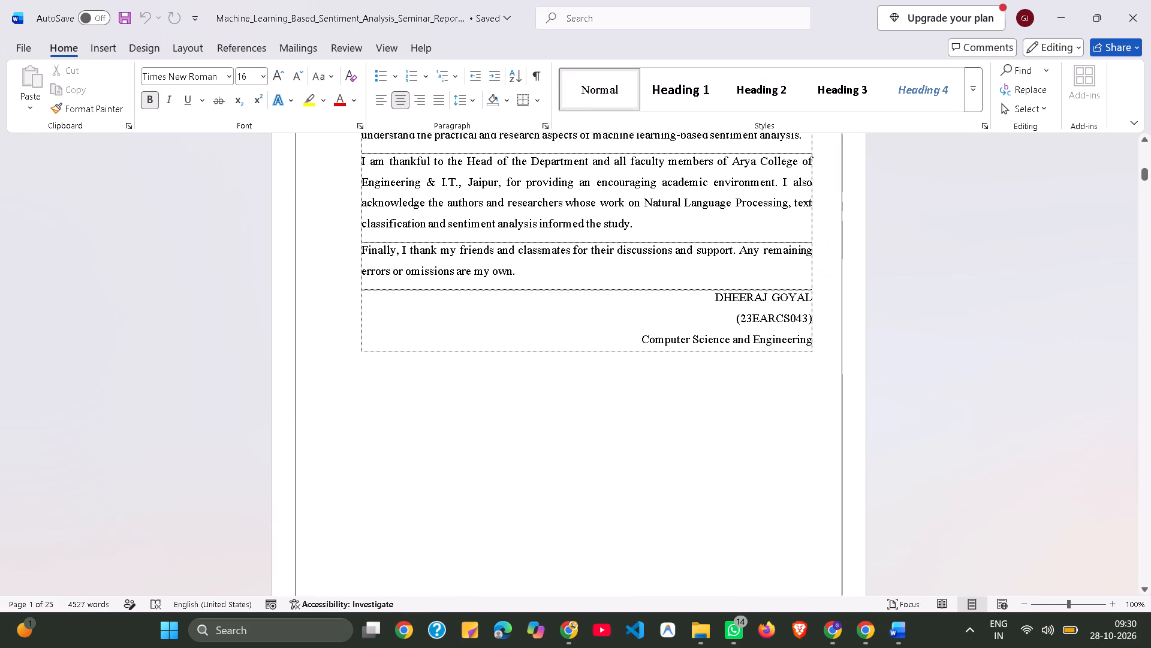
pyautogui.scroll(-3, 319, 320)
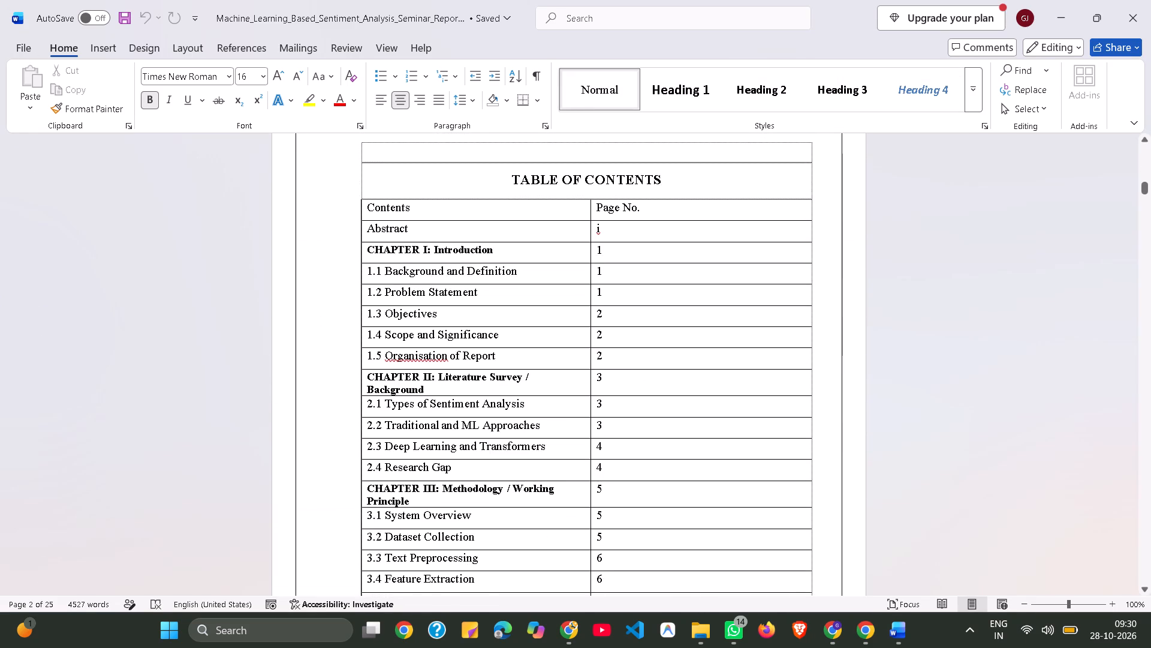
pyautogui.scroll(-4, 319, 320)
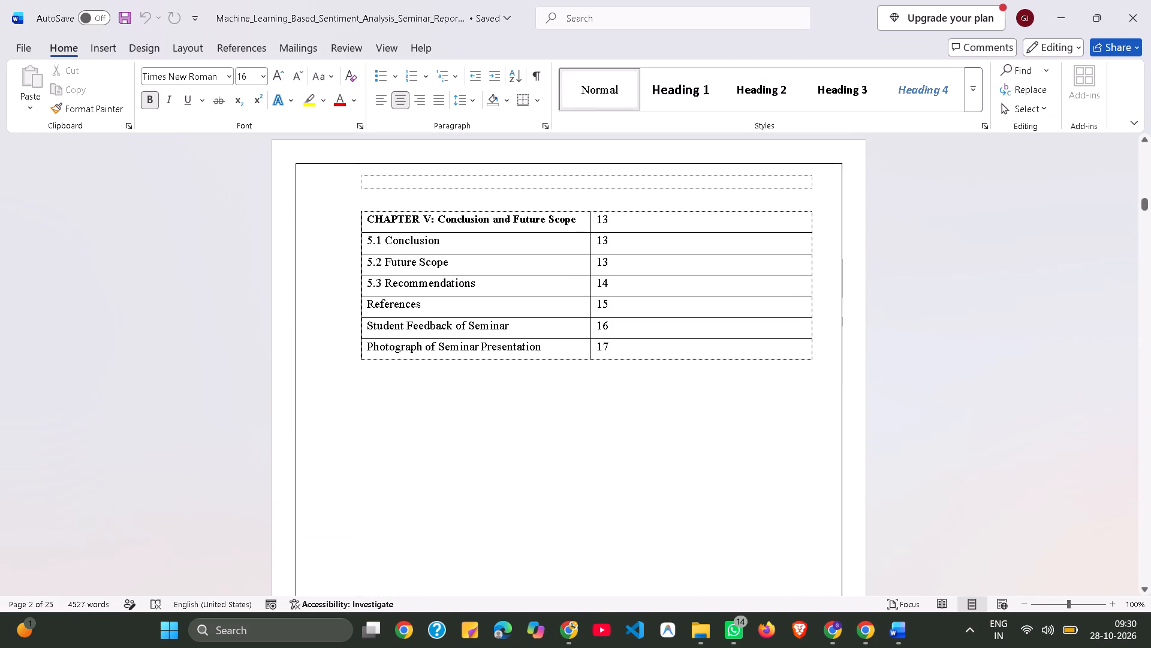
pyautogui.scroll(-5, 319, 320)
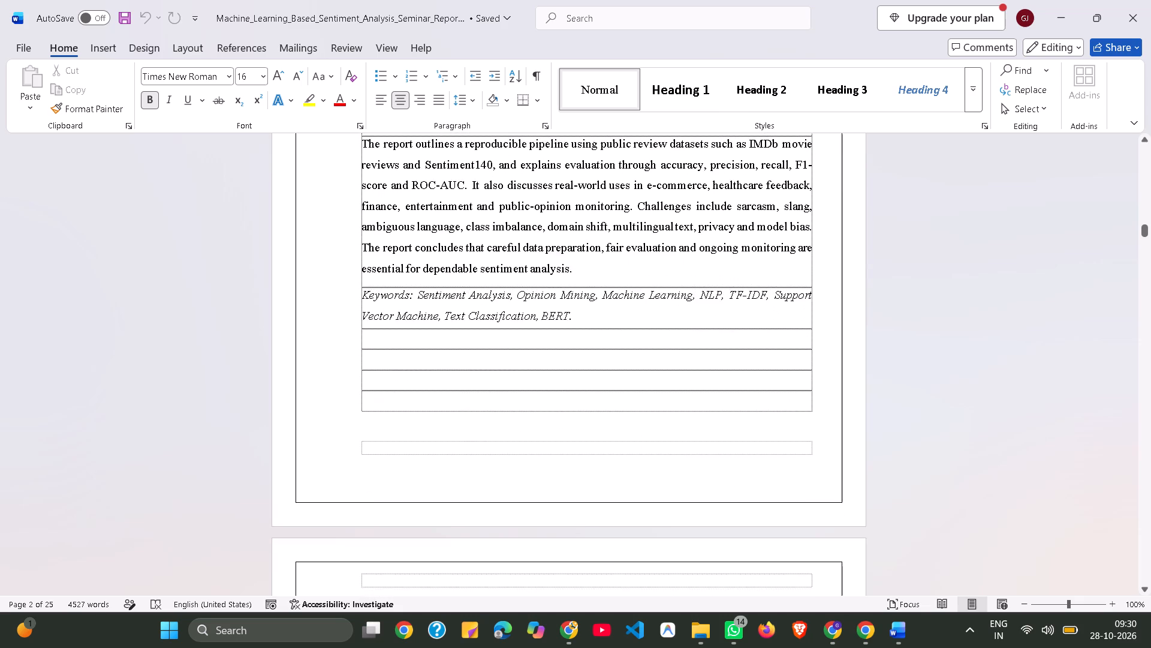
pyautogui.scroll(-6, 319, 320)
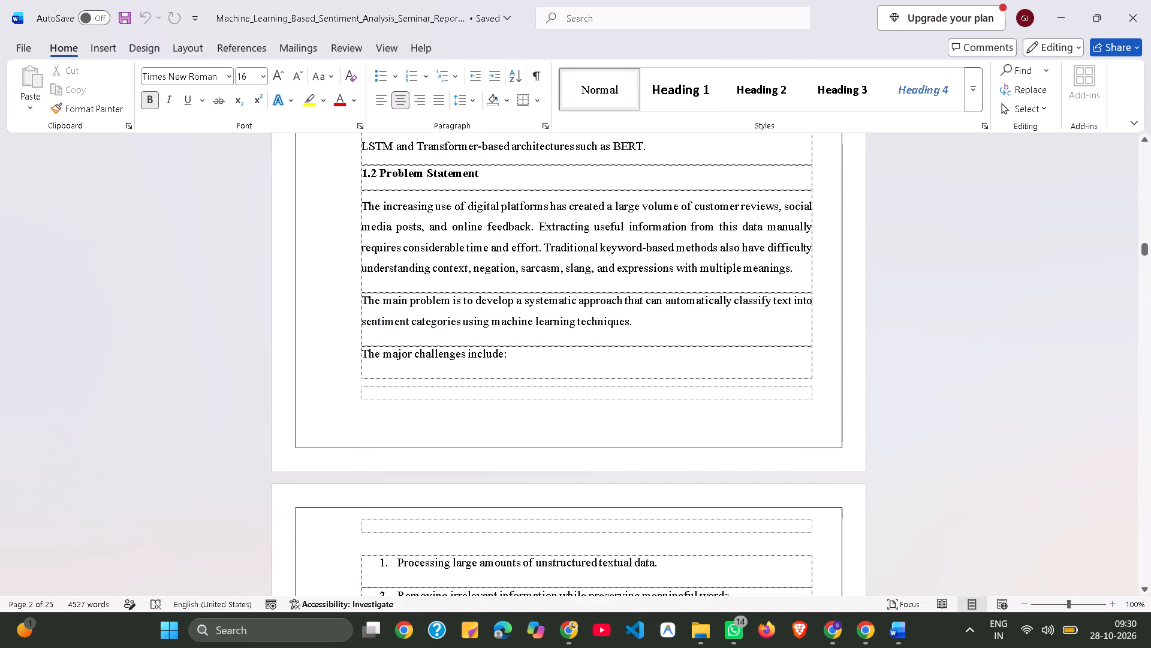
pyautogui.scroll(-4, 319, 320)
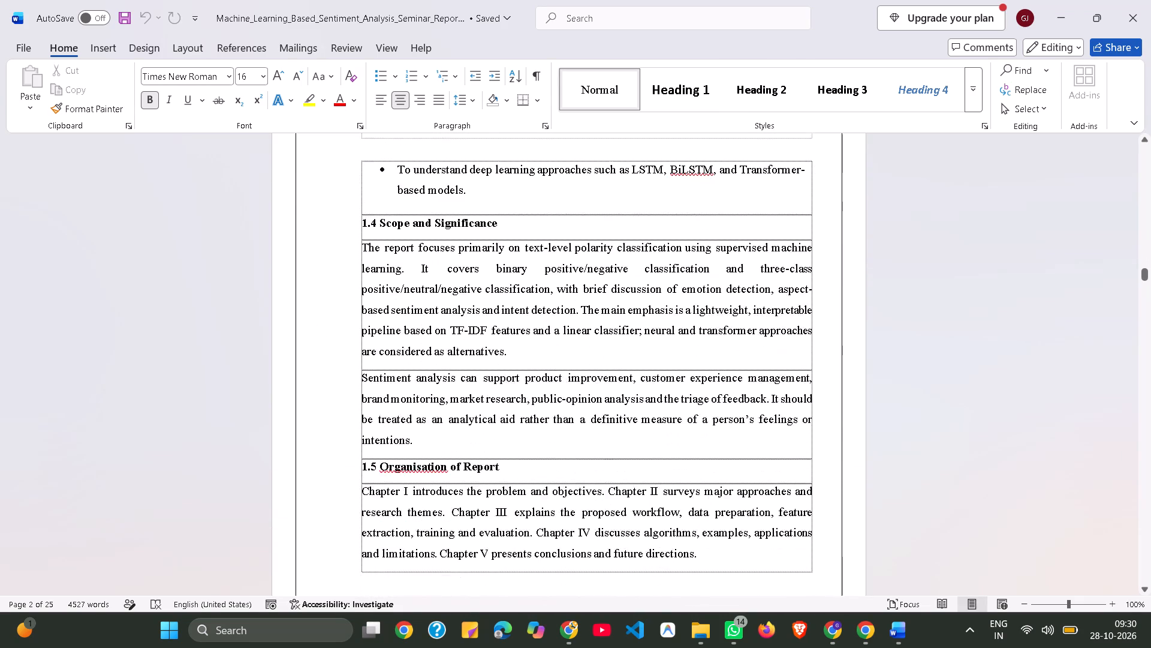
pyautogui.scroll(-1, 319, 320)
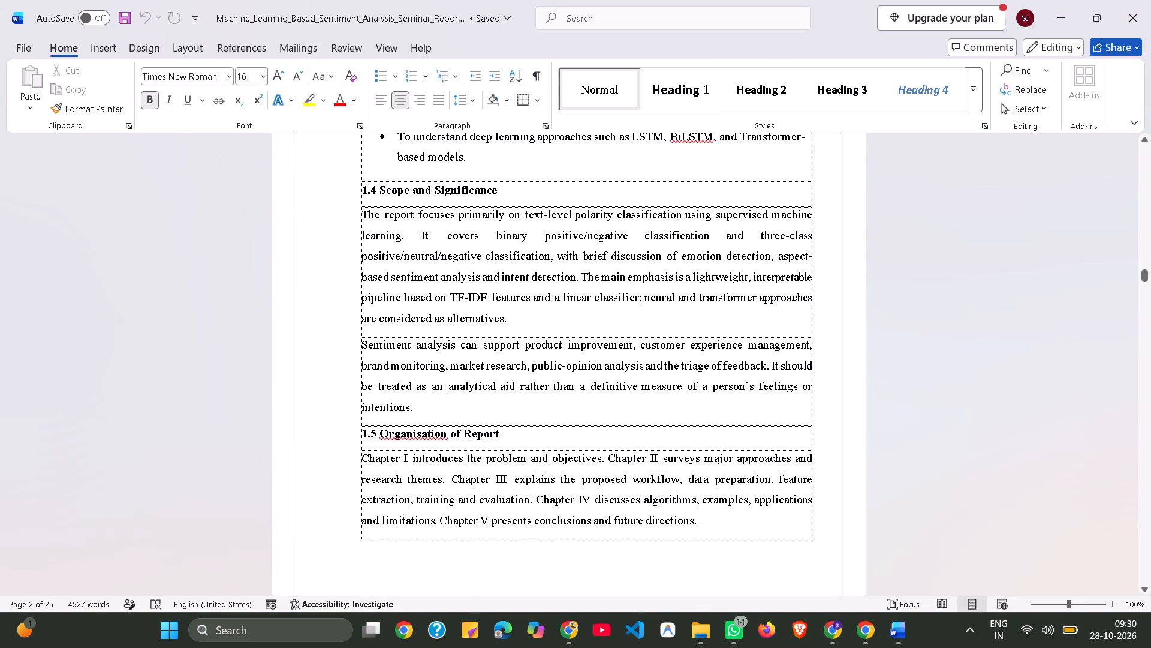
pyautogui.scroll(-2, 319, 320)
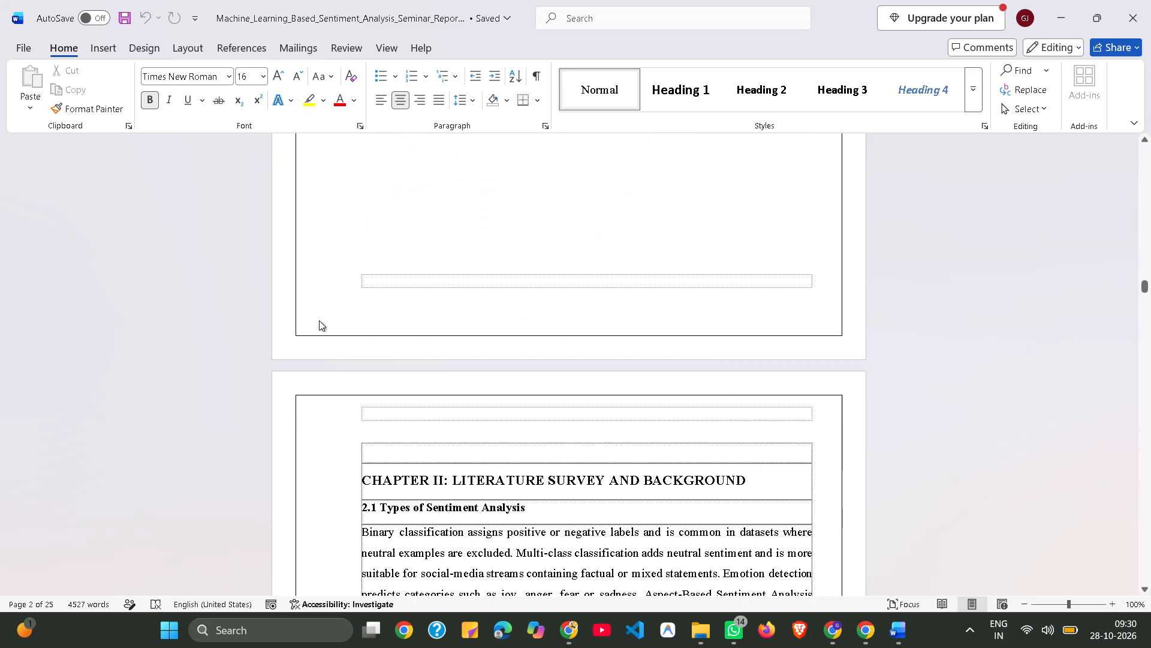
pyautogui.scroll(-2, 319, 320)
pyautogui.scroll(-1, 375, 359)
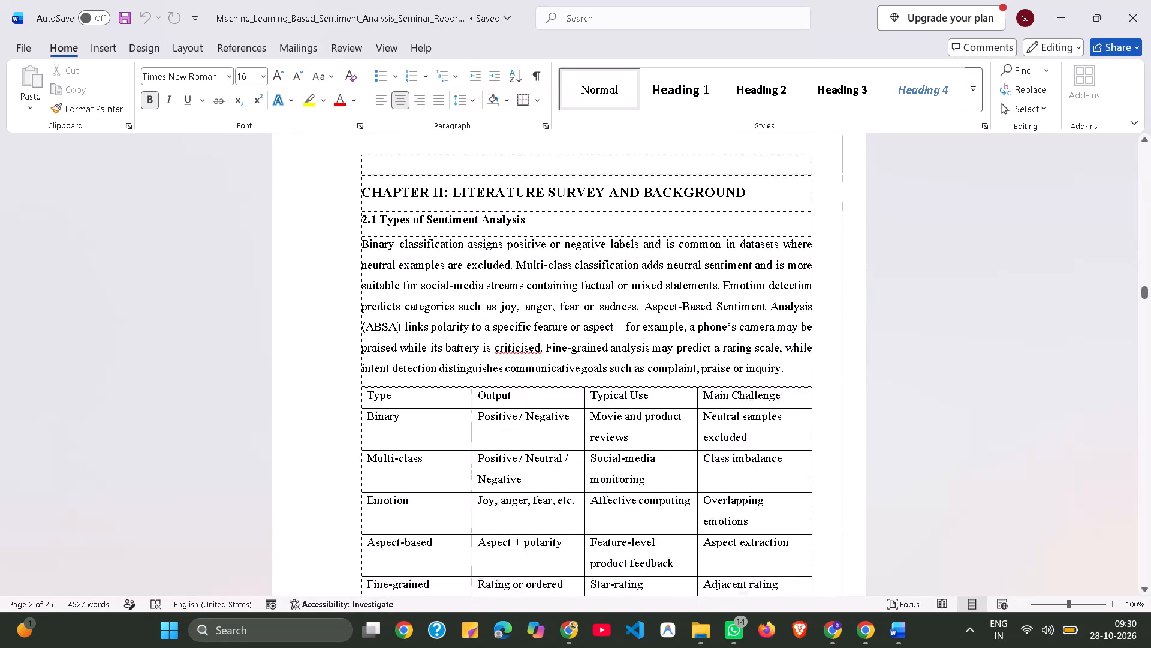
pyautogui.scroll(-1, 375, 359)
# Centre the heading "CHAPTER II: LITERATURE SURVEY AND BACKGROUND".
pyautogui.scroll(3, 375, 359)
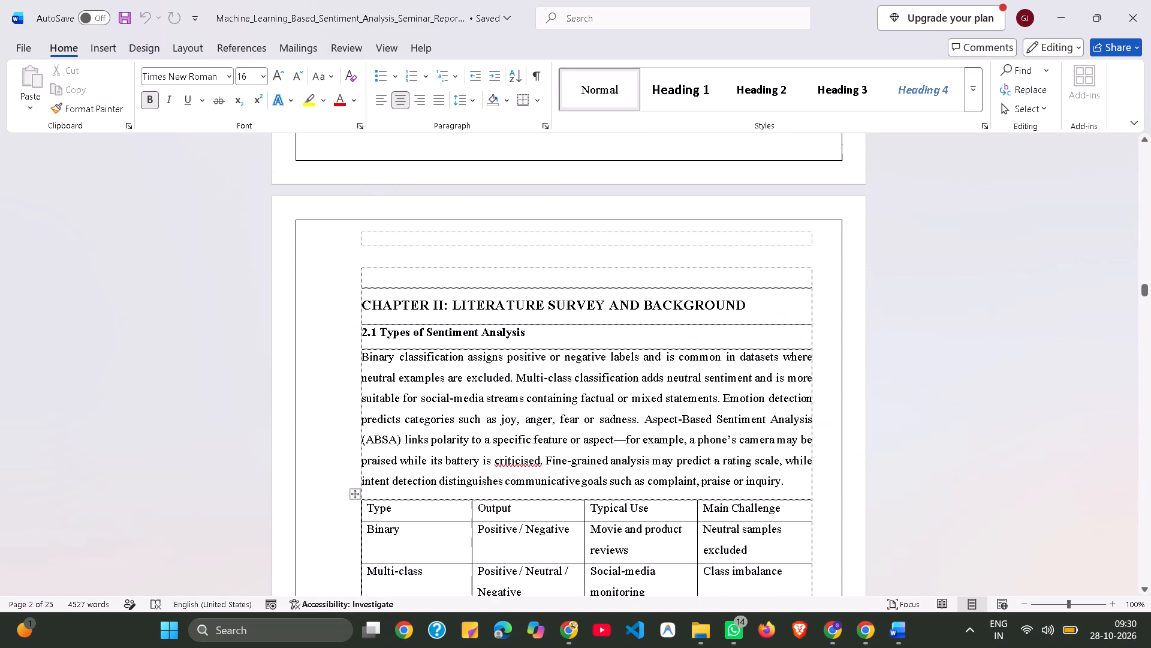
pyautogui.scroll(-1, 375, 359)
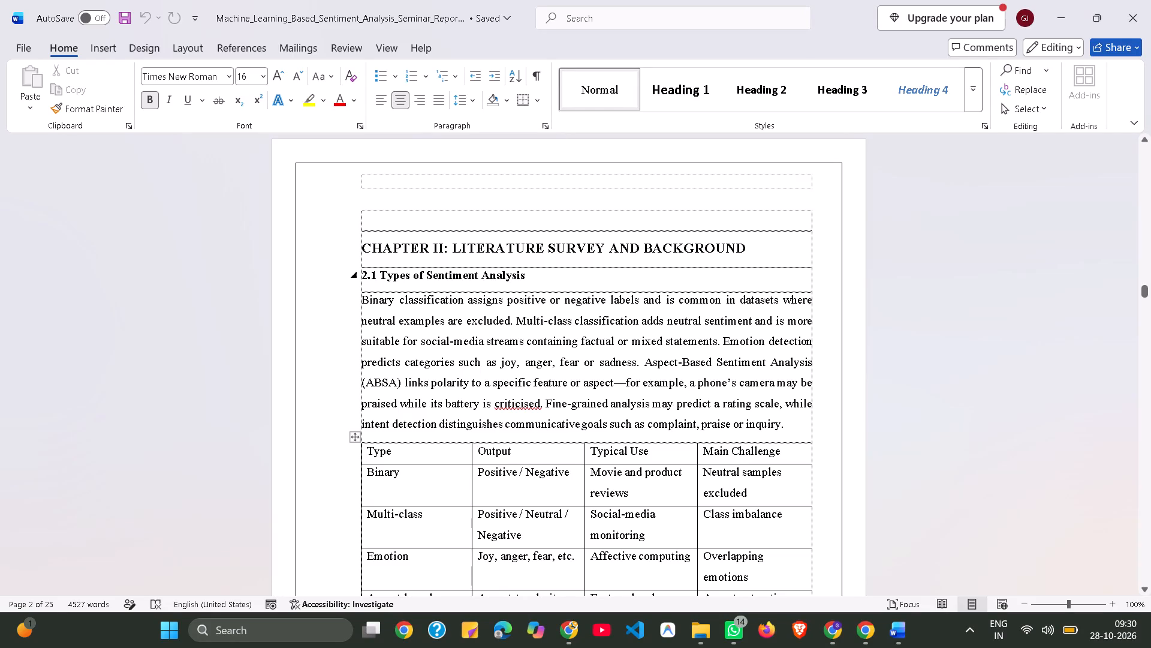
pyautogui.click(448, 249)
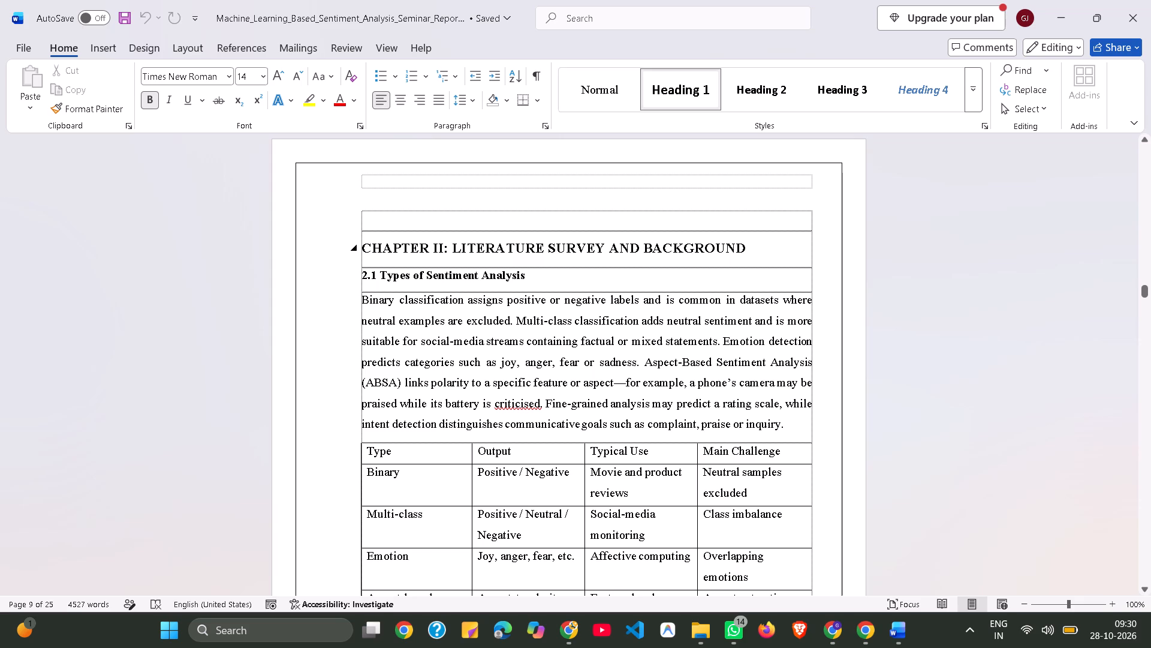
pyautogui.moveTo(749, 248); pyautogui.dragTo(390, 247)
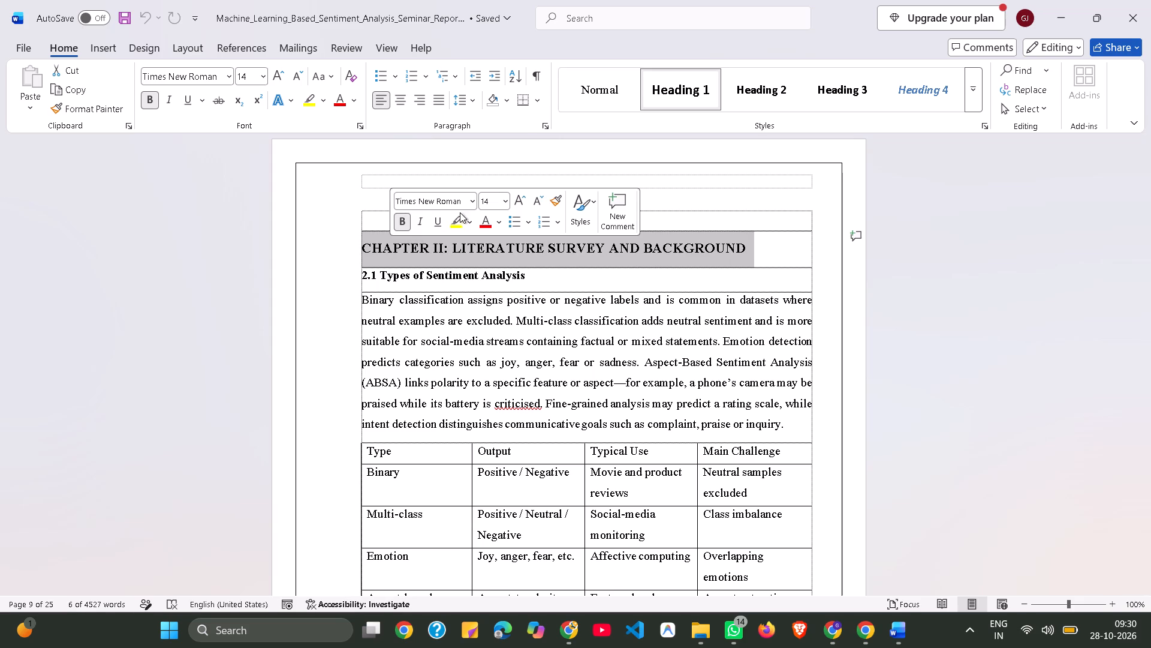
pyautogui.click(405, 101)
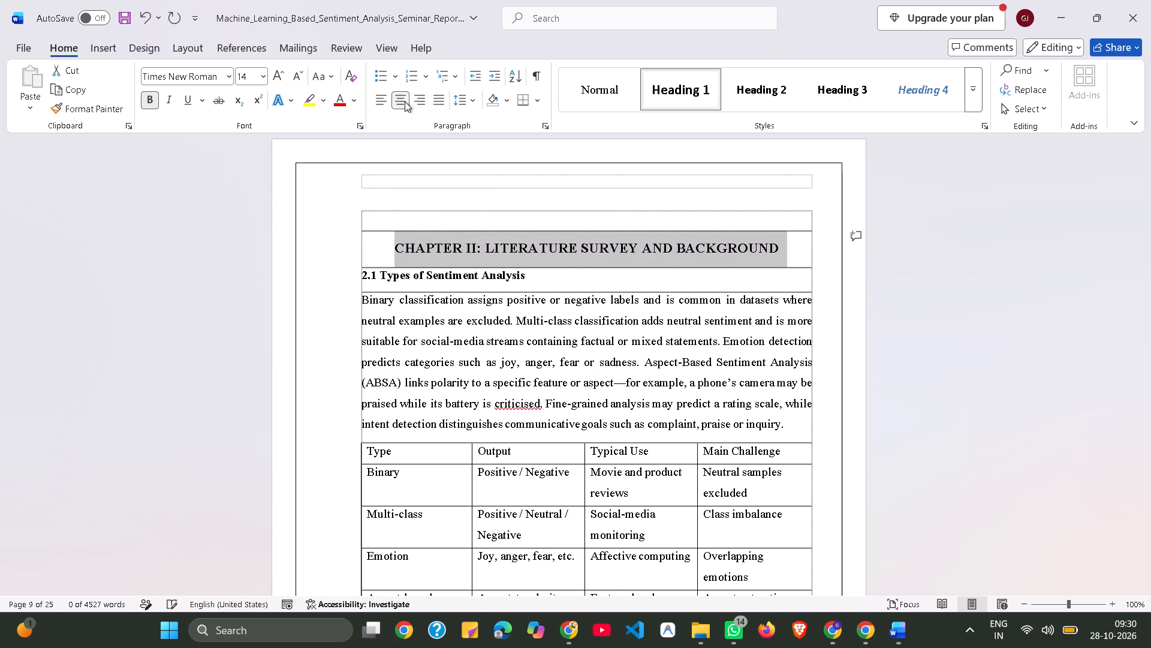
# Remove the colon from the Chapter II heading and put "LITERATURE SURVEY AND BACKGROUND" on its own line below "CHAPTER II".
pyautogui.click(486, 246)
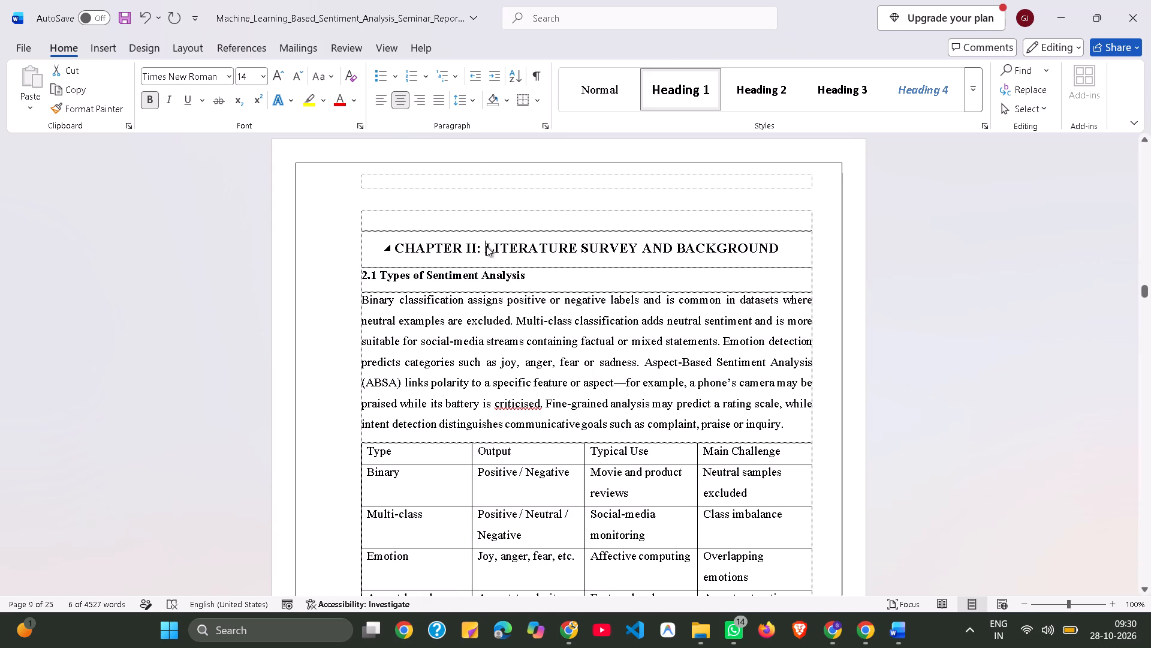
pyautogui.press('BackSpace')
pyautogui.press('BackSpace')
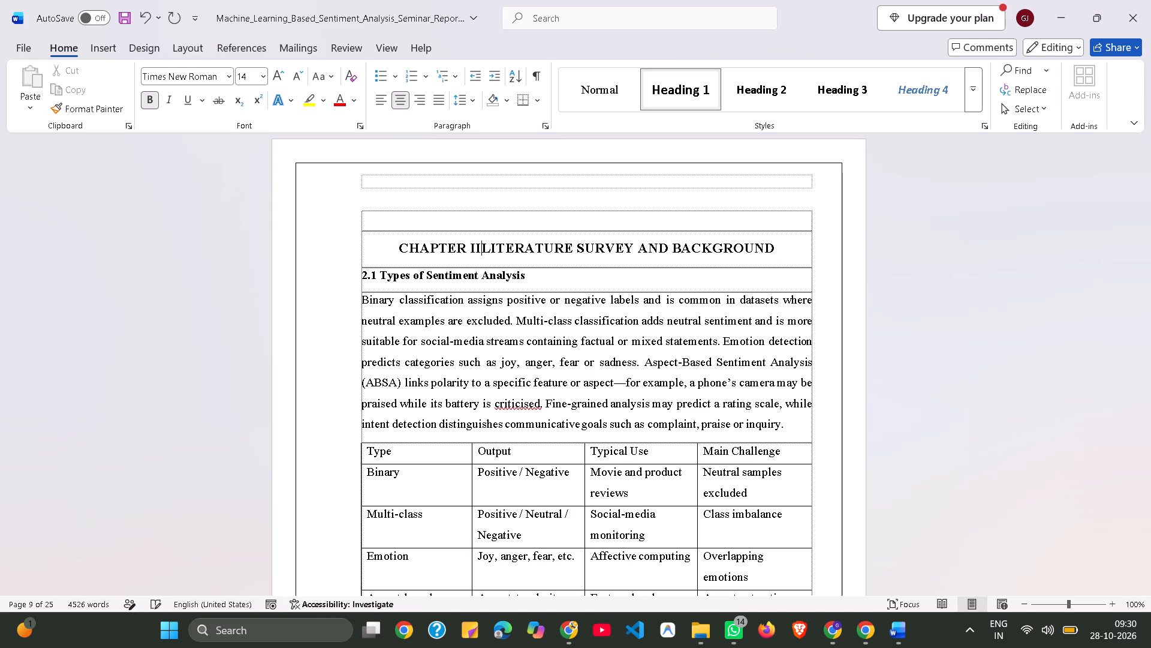
pyautogui.press('Return')
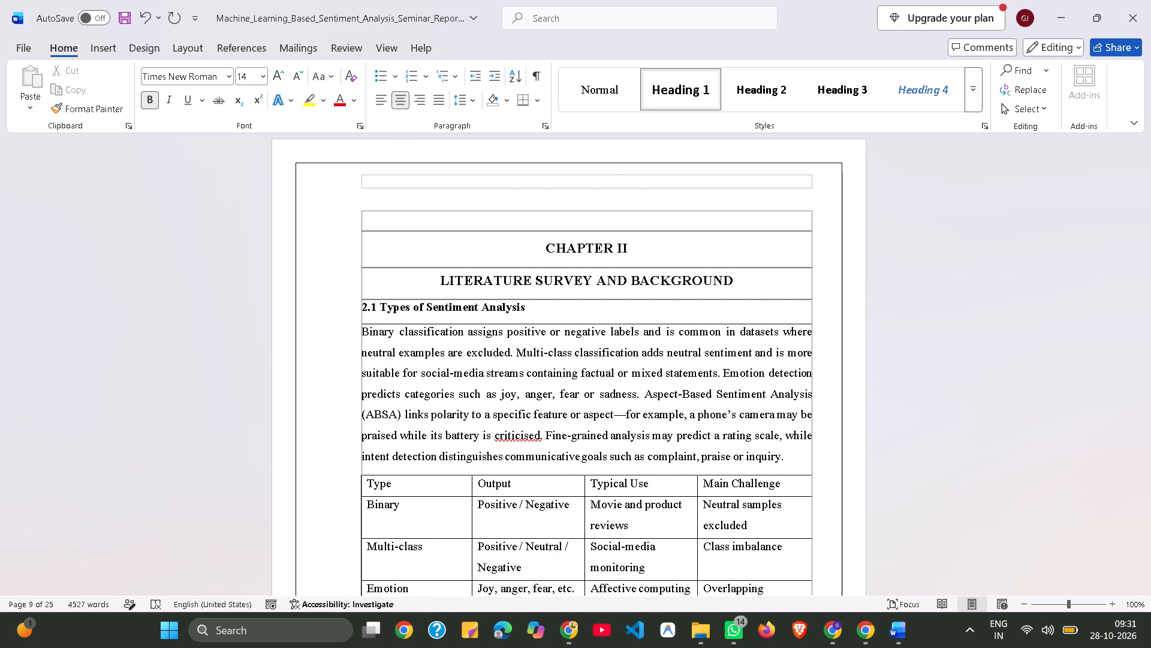
pyautogui.click(523, 236)
# Split the Chapter III heading into two centred lines, "CHAPTER III" and "METHODOLOGY / WORKING PRINCIPLE", dropping the colon.
pyautogui.scroll(6, 499, 314)
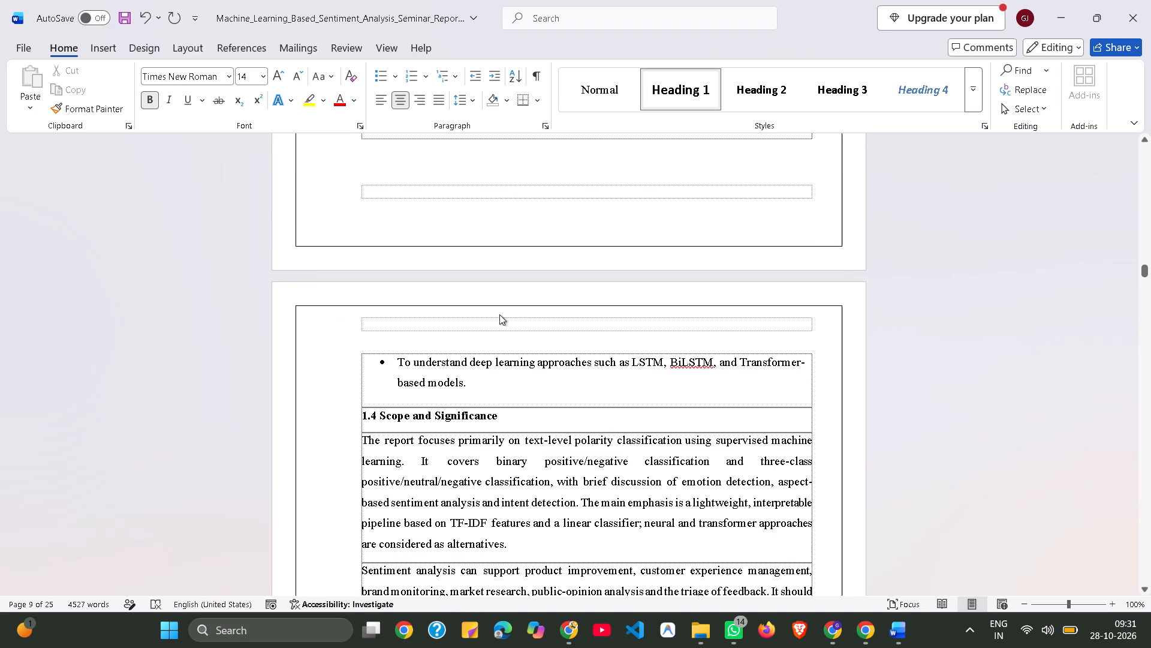
pyautogui.scroll(5, 499, 314)
pyautogui.scroll(-3, 499, 314)
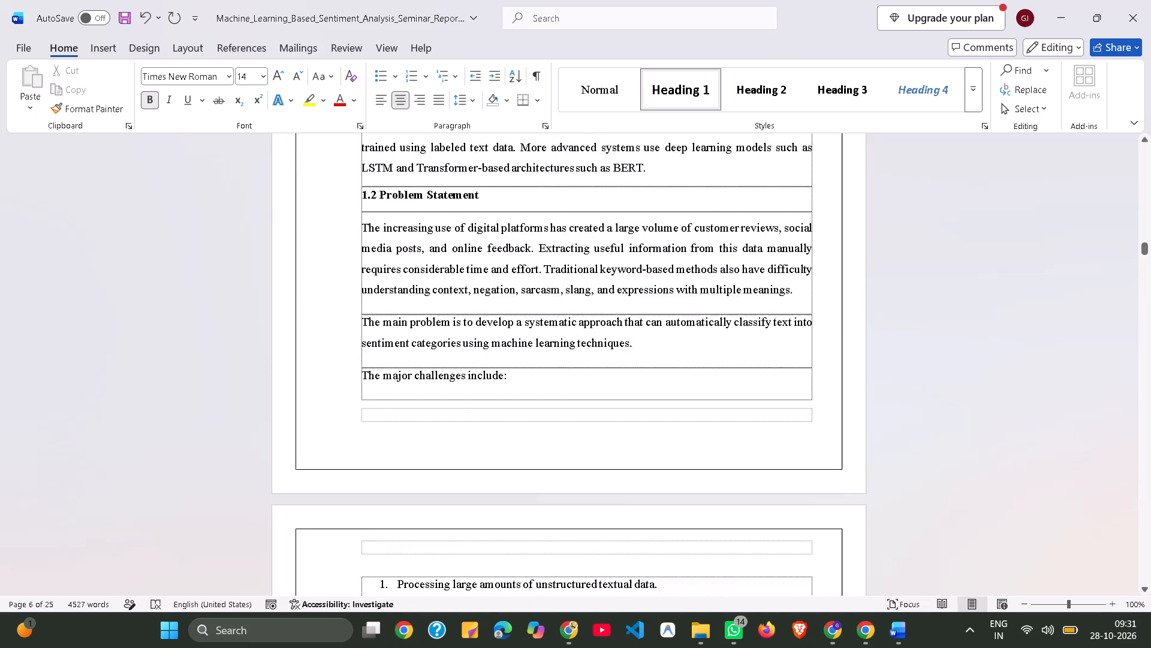
pyautogui.scroll(-6, 499, 314)
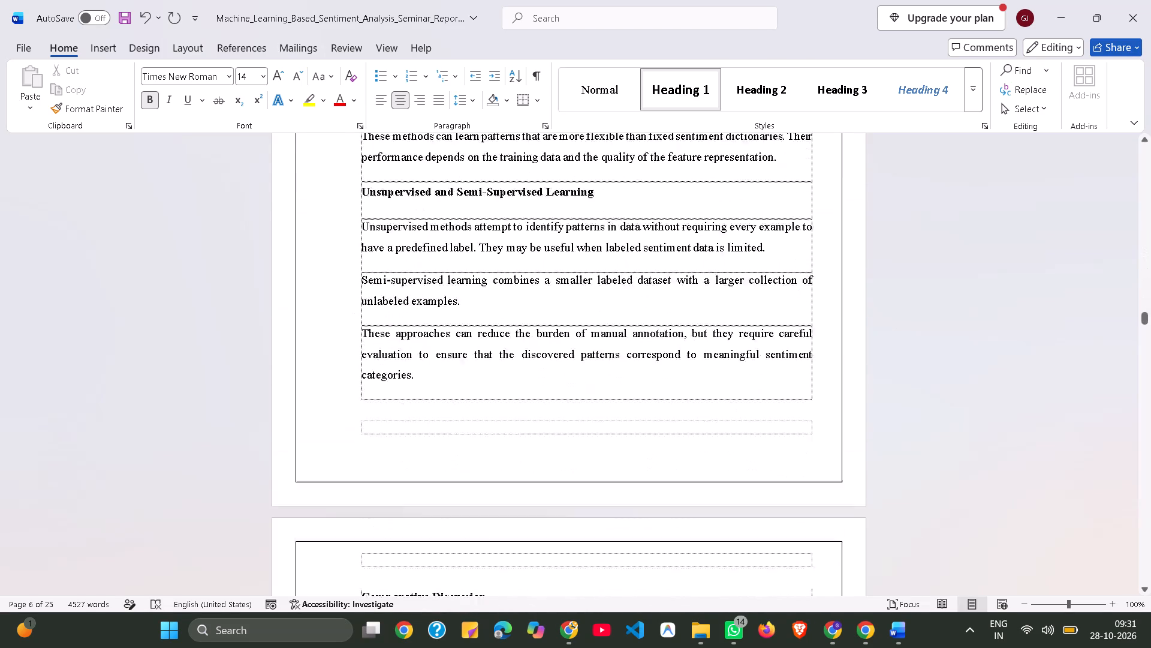
pyautogui.scroll(-4, 499, 314)
pyautogui.scroll(1, 499, 314)
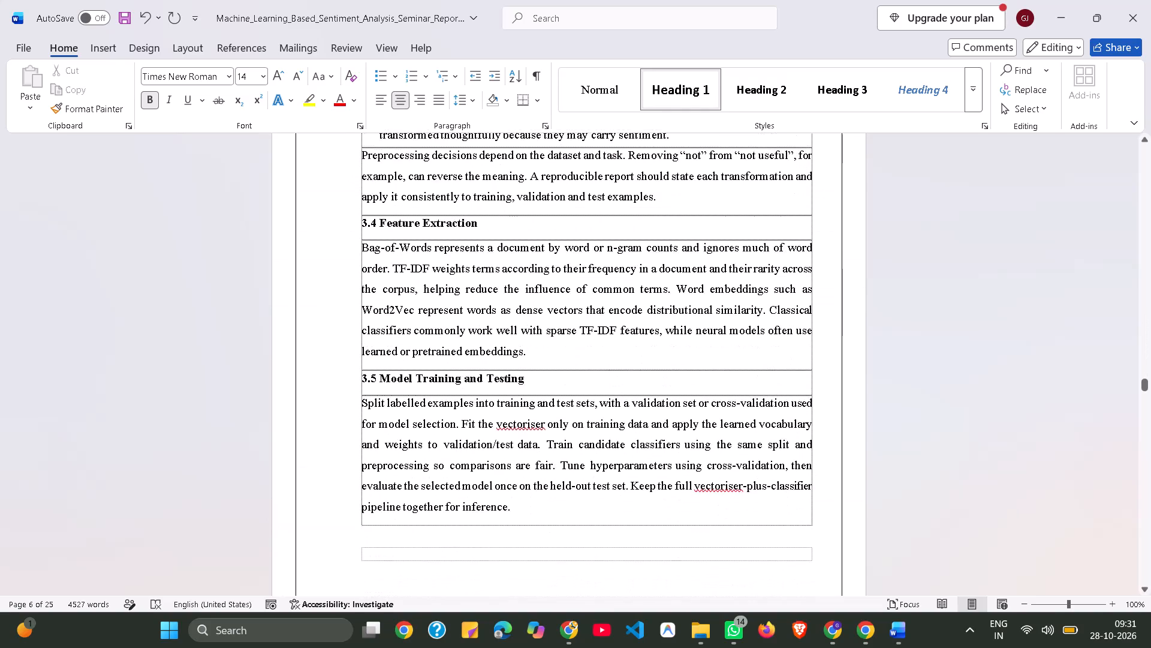
pyautogui.scroll(1, 499, 314)
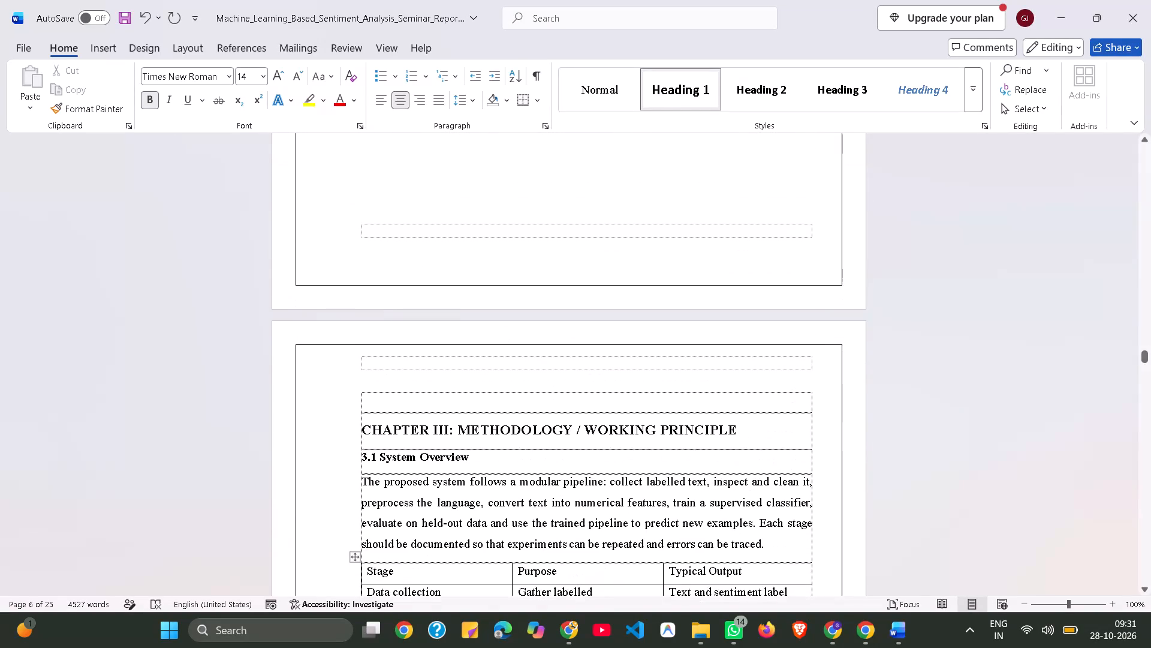
pyautogui.click(453, 432)
pyautogui.press('BackSpace')
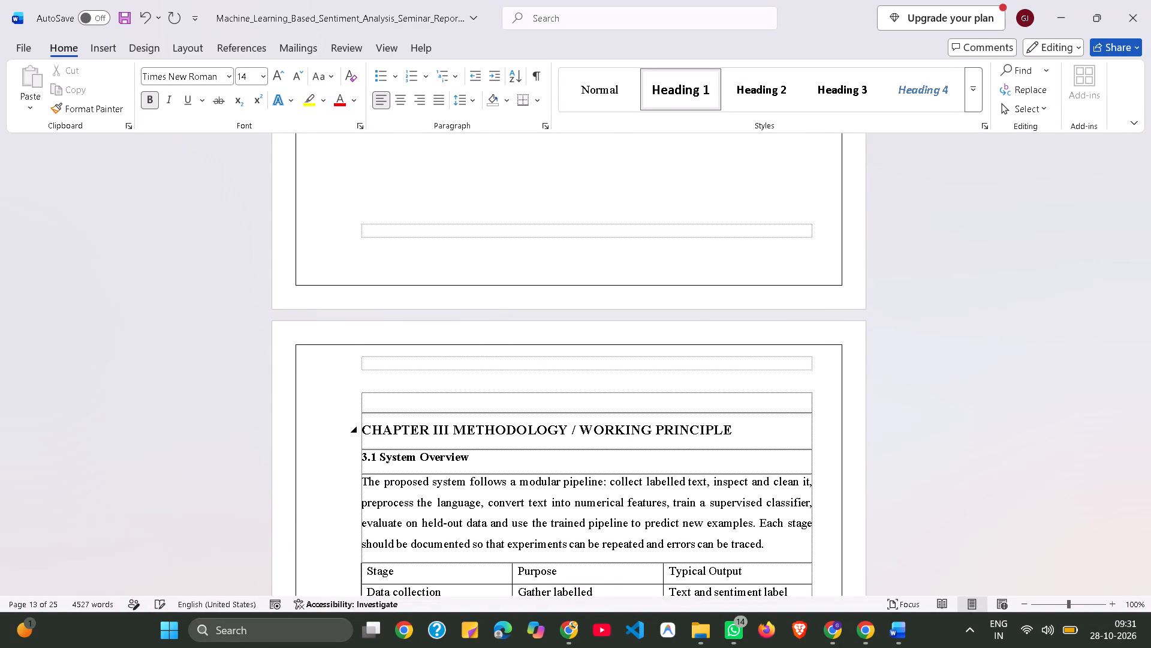
pyautogui.press('Return')
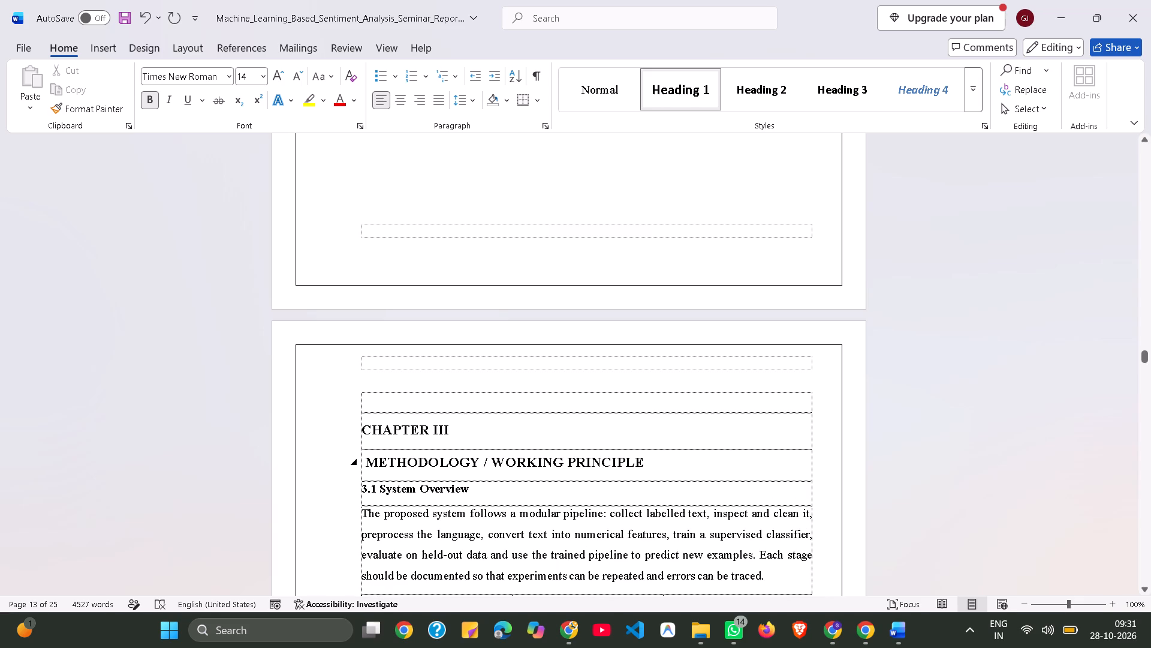
pyautogui.moveTo(659, 463); pyautogui.dragTo(375, 425)
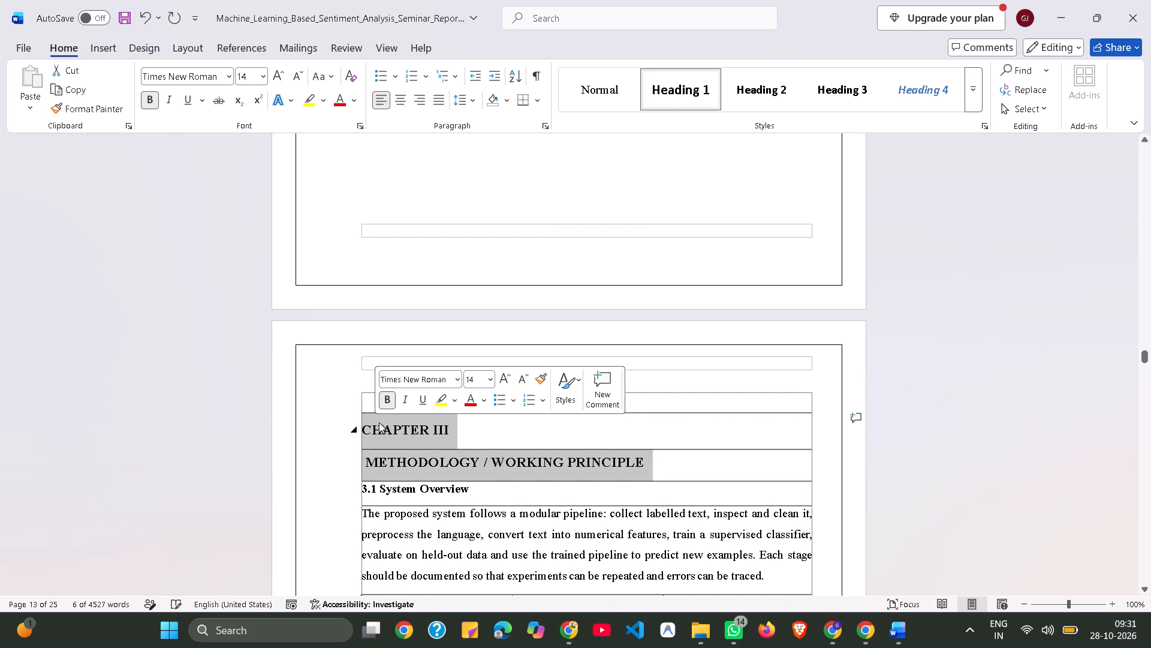
pyautogui.click(403, 103)
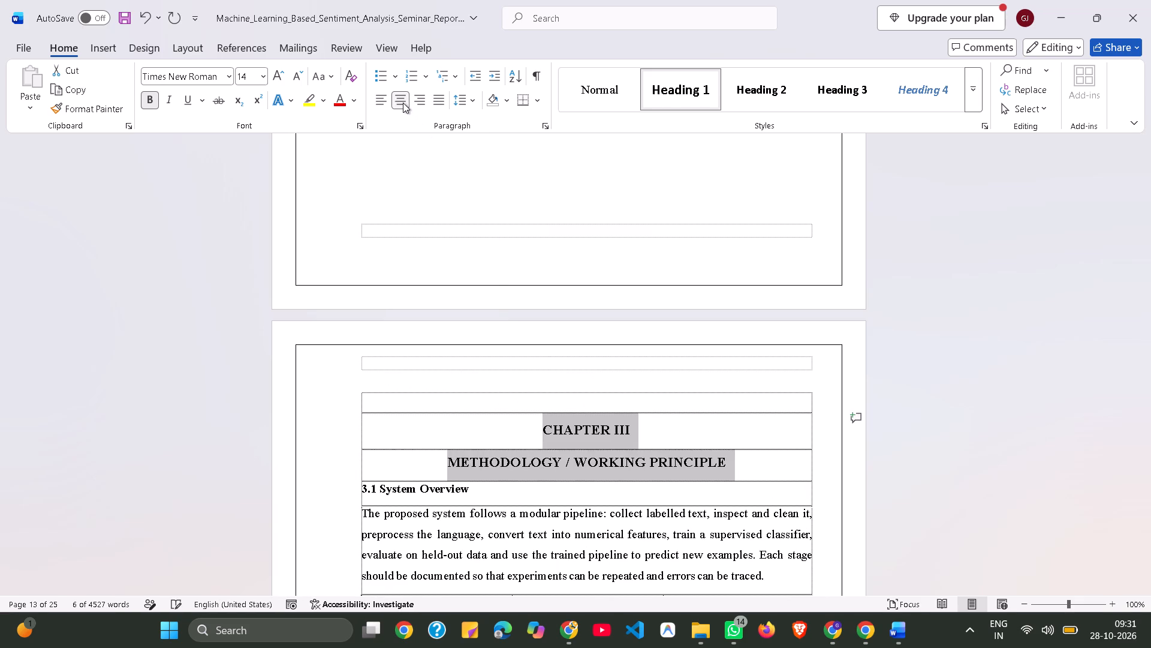
pyautogui.click(471, 426)
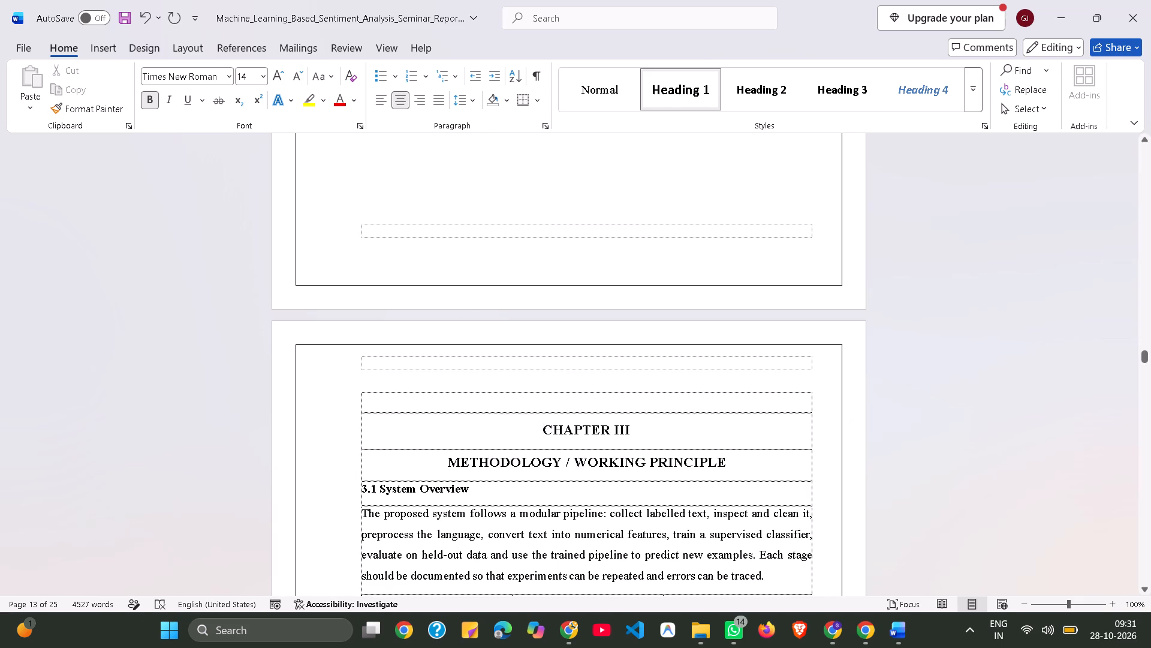
# Split the Chapter IV heading into two centred lines, "CHAPTER IV" and "DETAILED STUDY AND APPLICATIONS", dropping the colon.
pyautogui.scroll(-4, 577, 461)
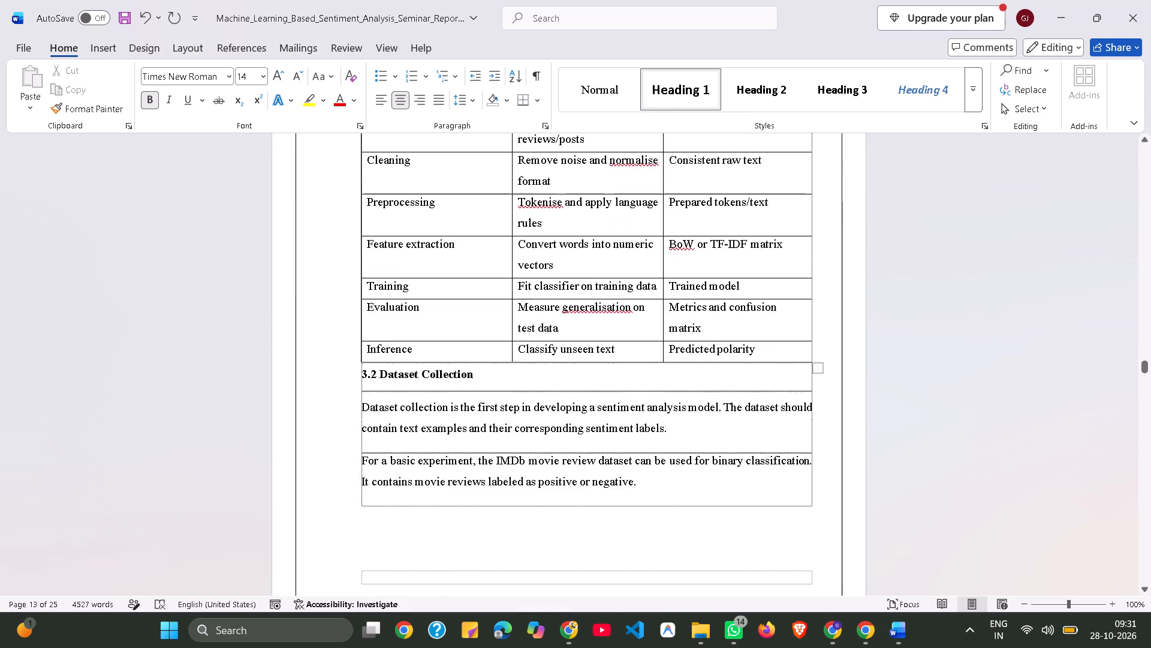
pyautogui.scroll(-5, 577, 461)
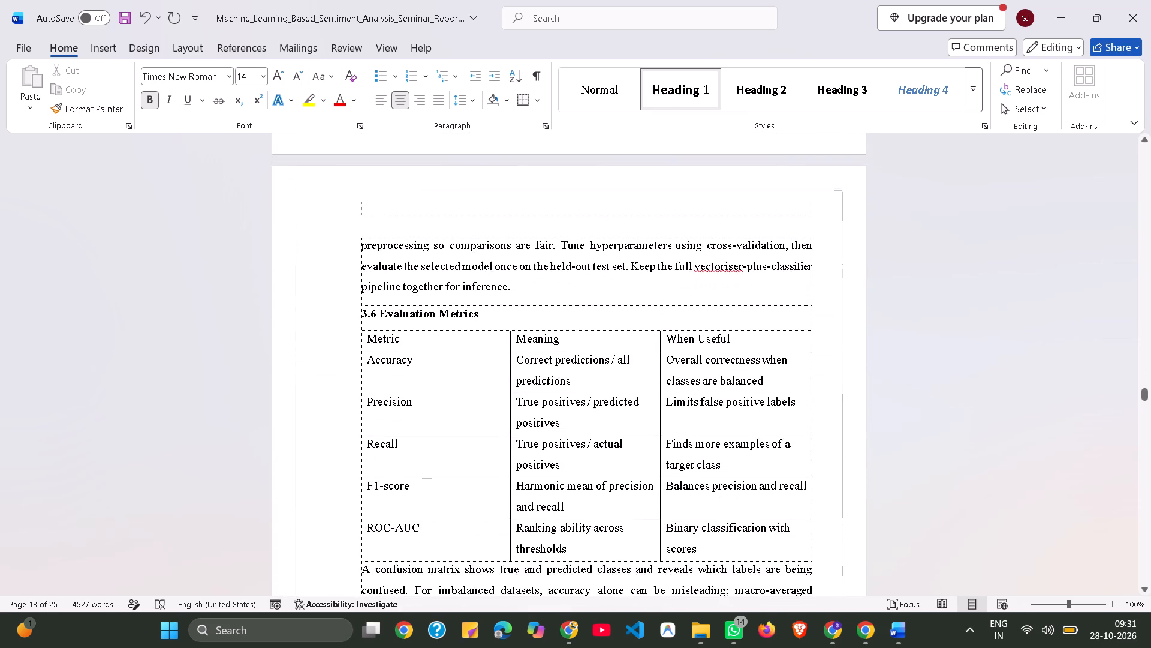
pyautogui.scroll(-5, 577, 461)
pyautogui.scroll(1, 577, 461)
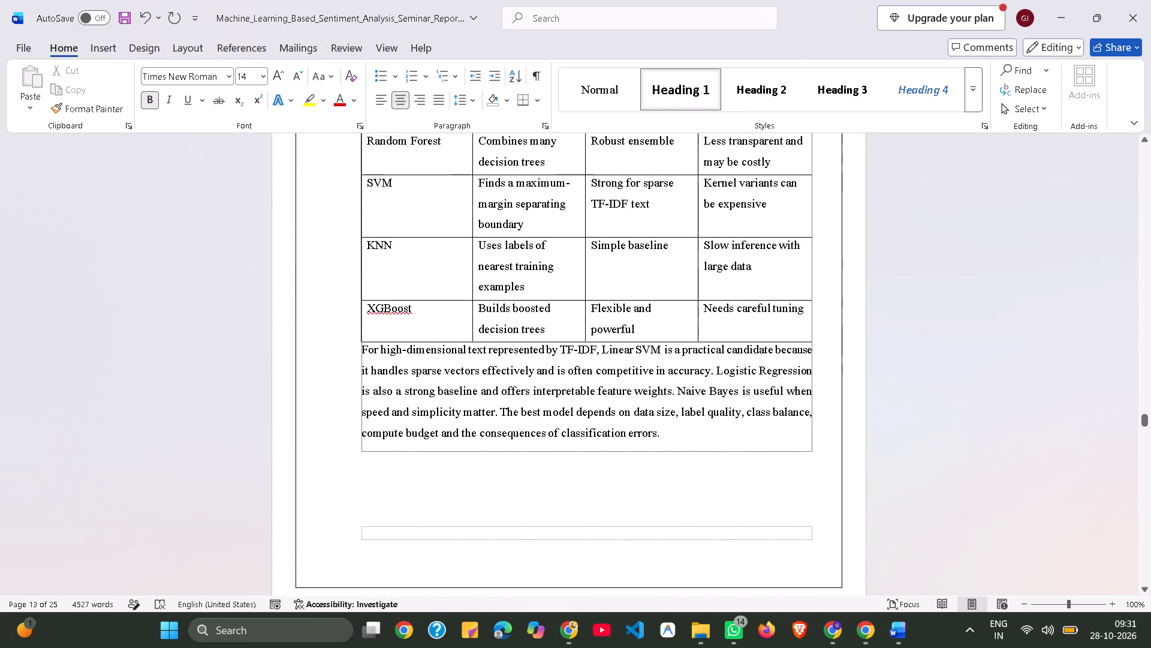
pyautogui.scroll(4, 577, 461)
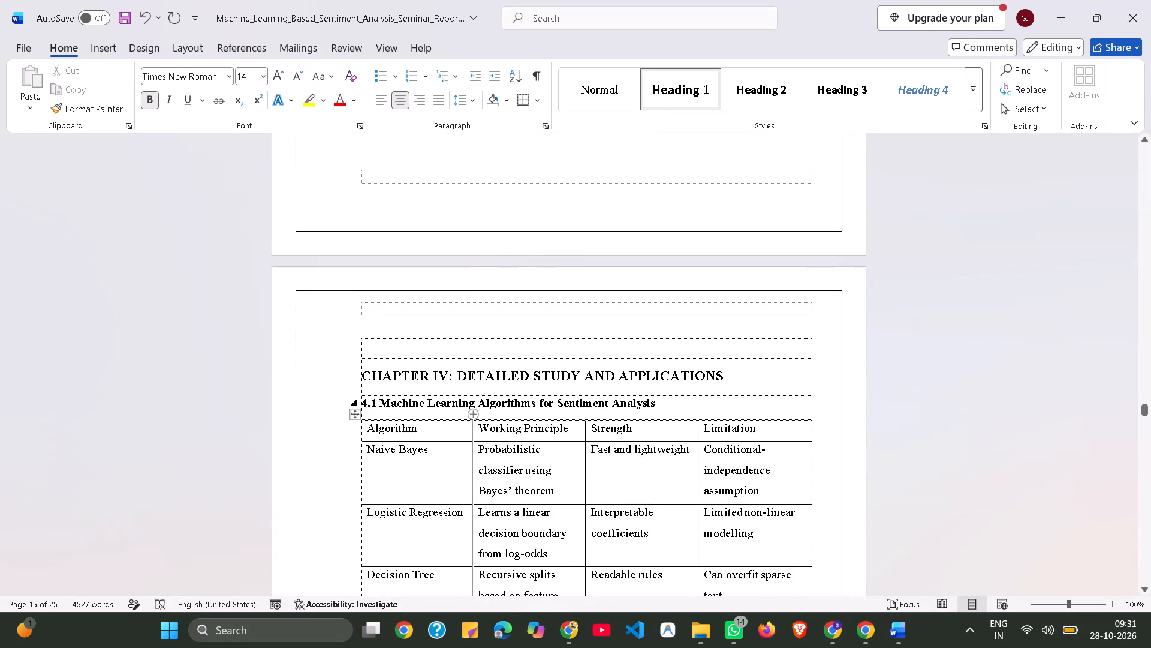
pyautogui.click(454, 377)
pyautogui.press('BackSpace')
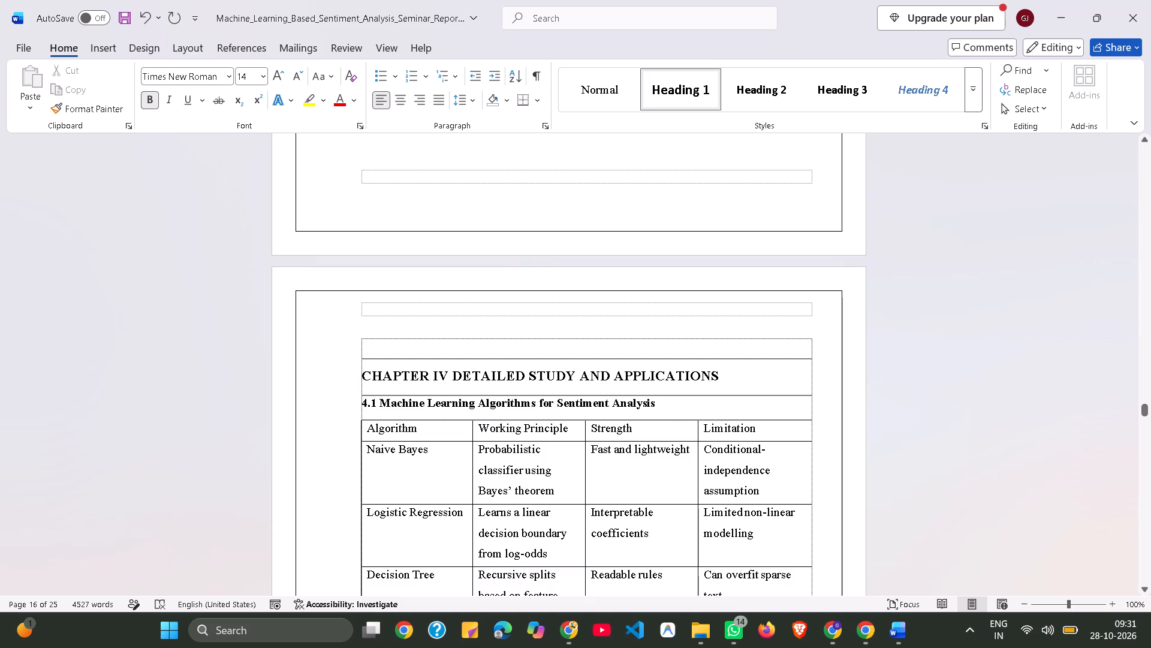
pyautogui.press('Return')
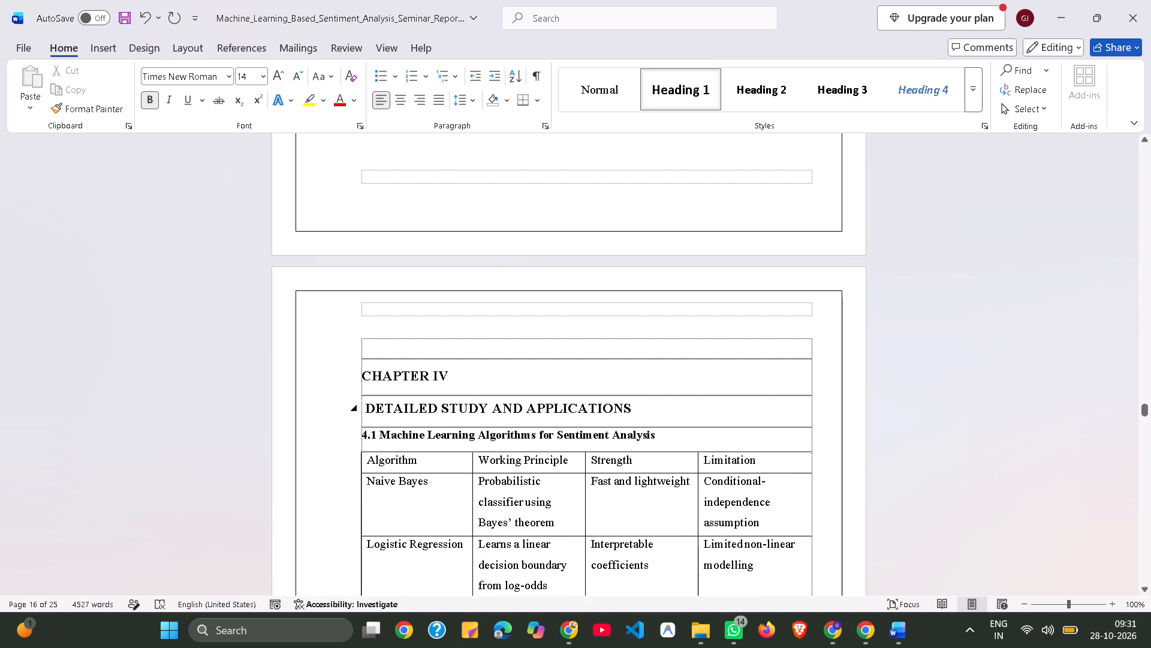
pyautogui.moveTo(634, 402); pyautogui.dragTo(393, 357)
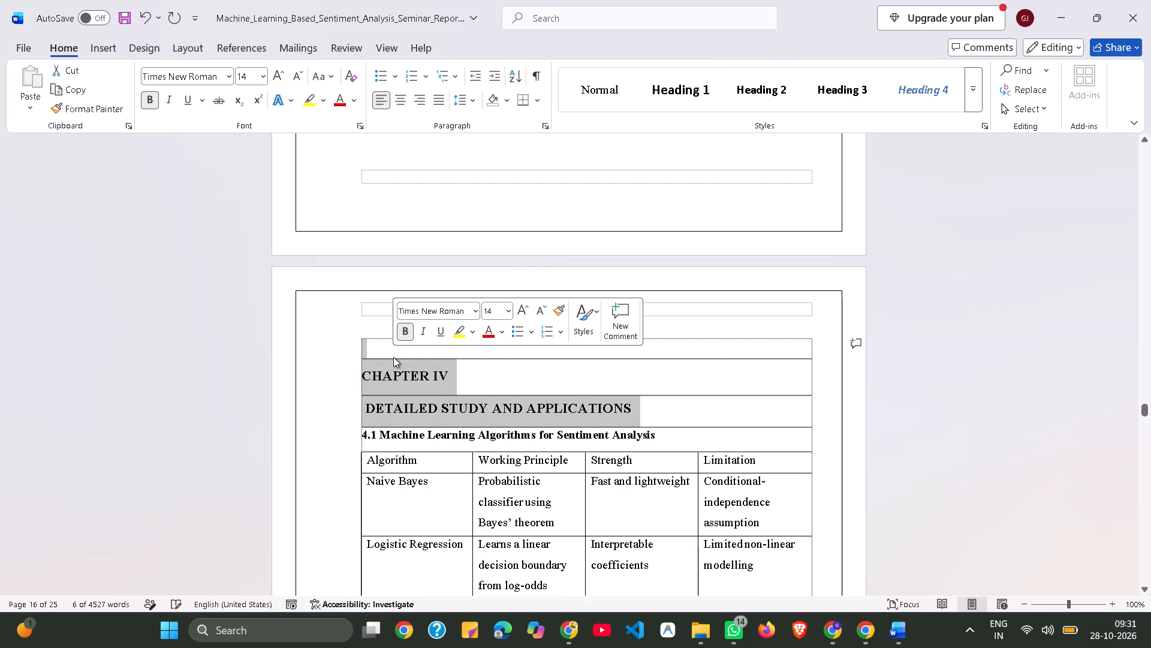
pyautogui.click(514, 380)
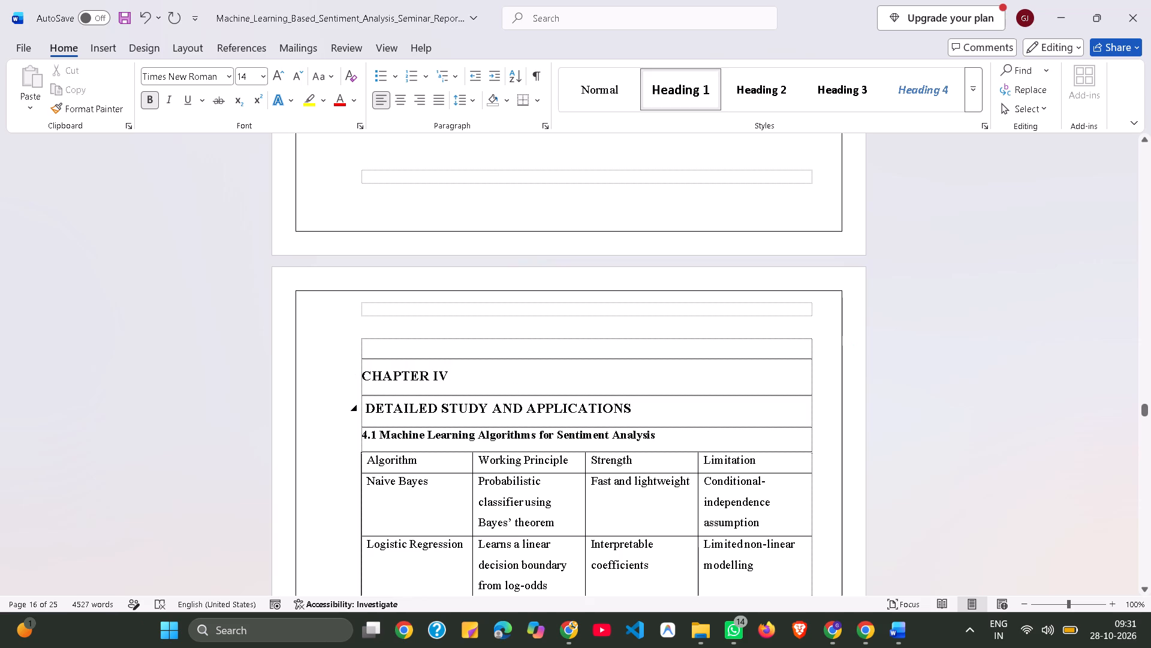
pyautogui.moveTo(632, 407); pyautogui.dragTo(394, 383)
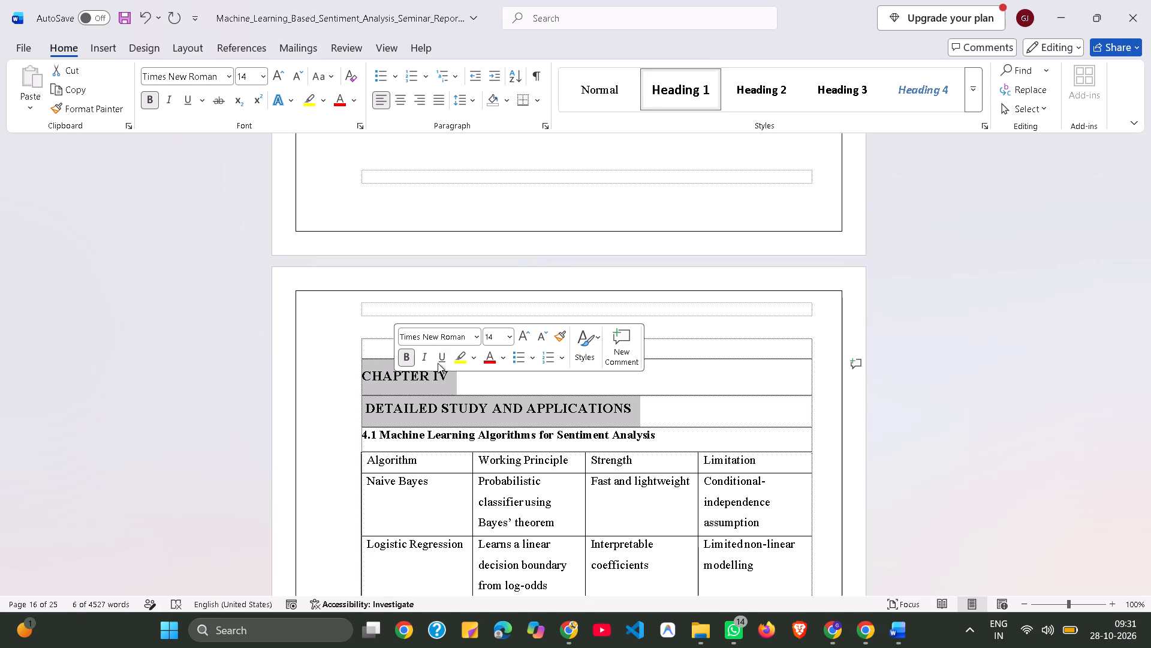
pyautogui.click(403, 103)
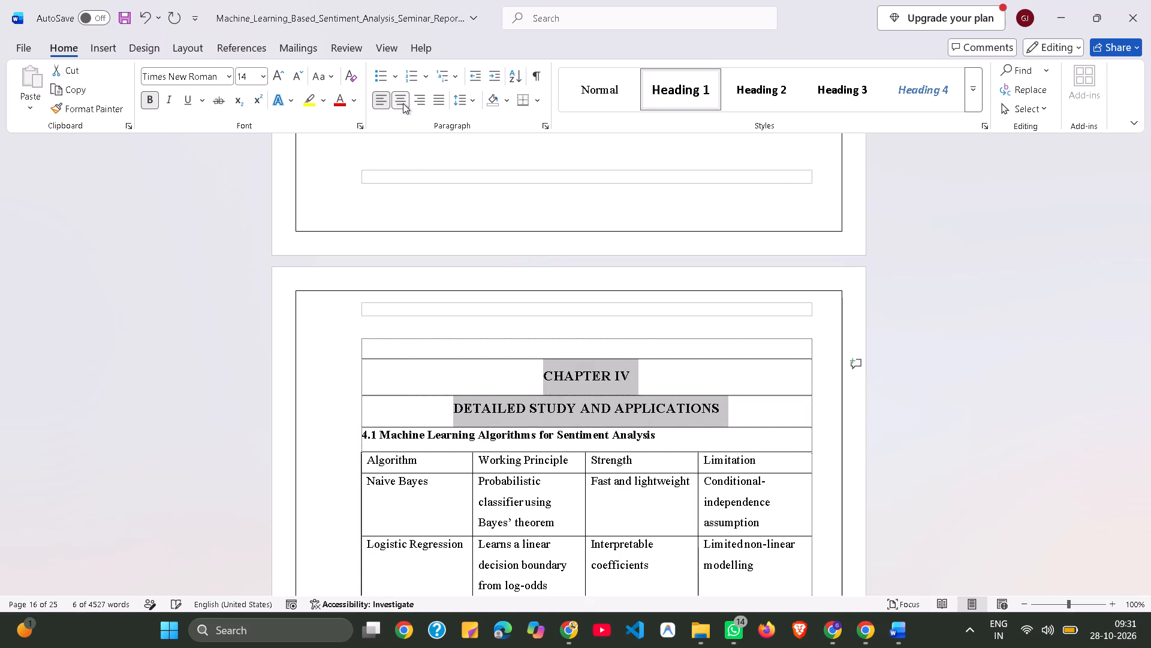
pyautogui.click(485, 324)
# Split the Chapter V heading into two centred lines, "CHAPTER V" and "CONCLUSION AND FUTURE SCOPE", dropping the colon.
pyautogui.scroll(-1, 485, 324)
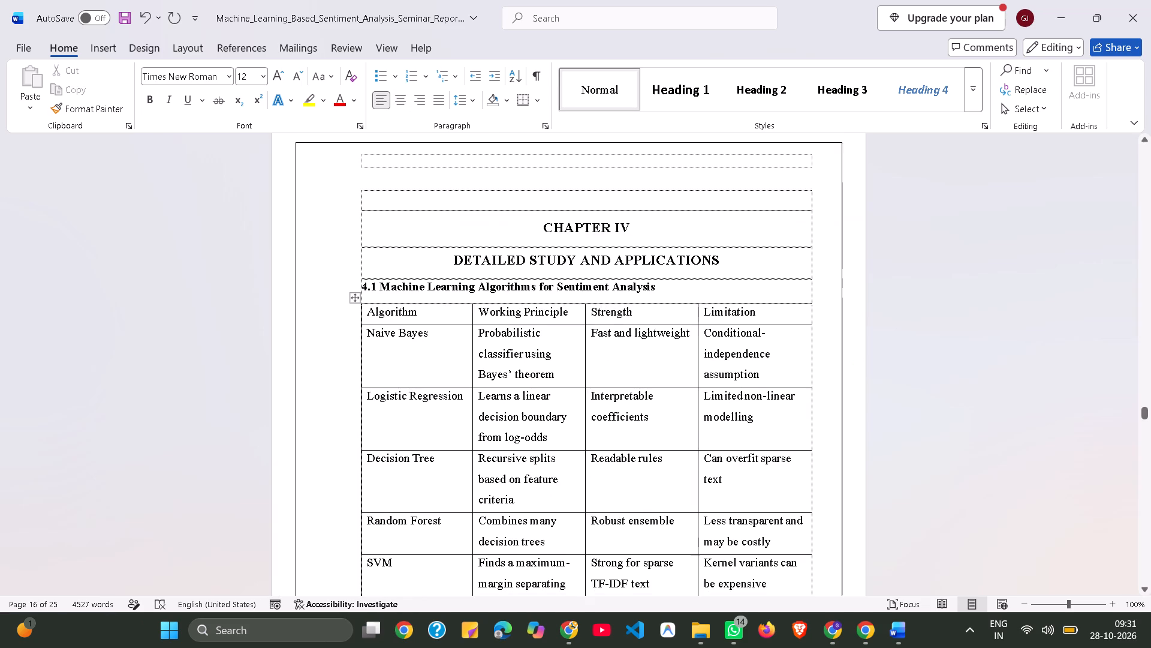
pyautogui.scroll(-4, 485, 324)
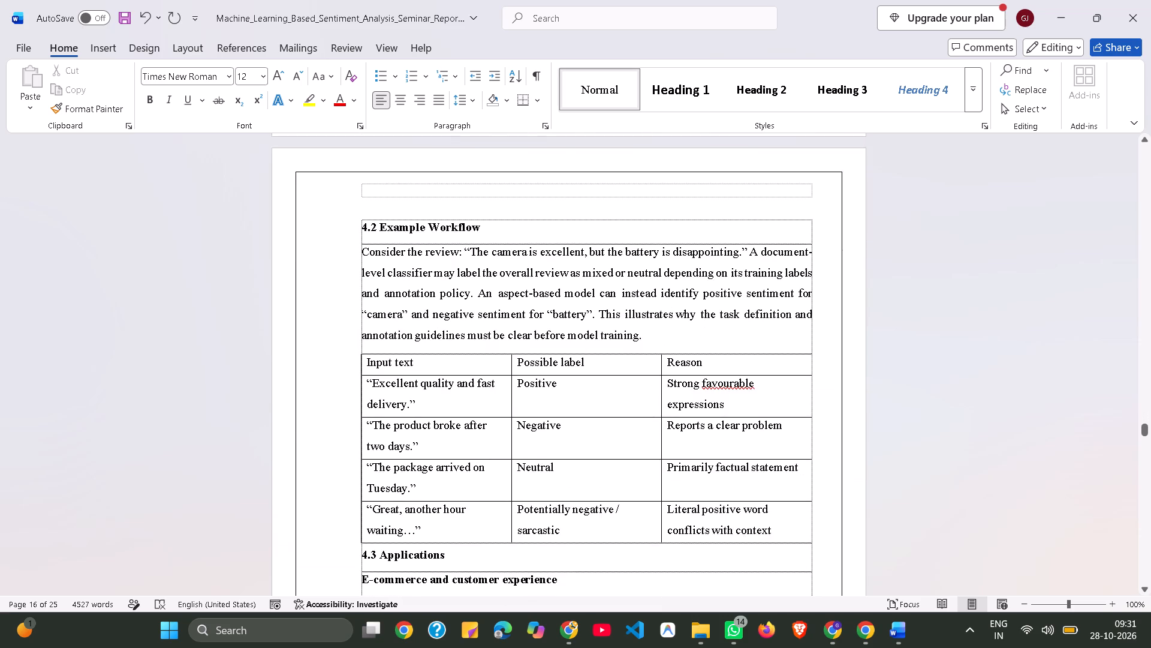
pyautogui.scroll(-4, 485, 324)
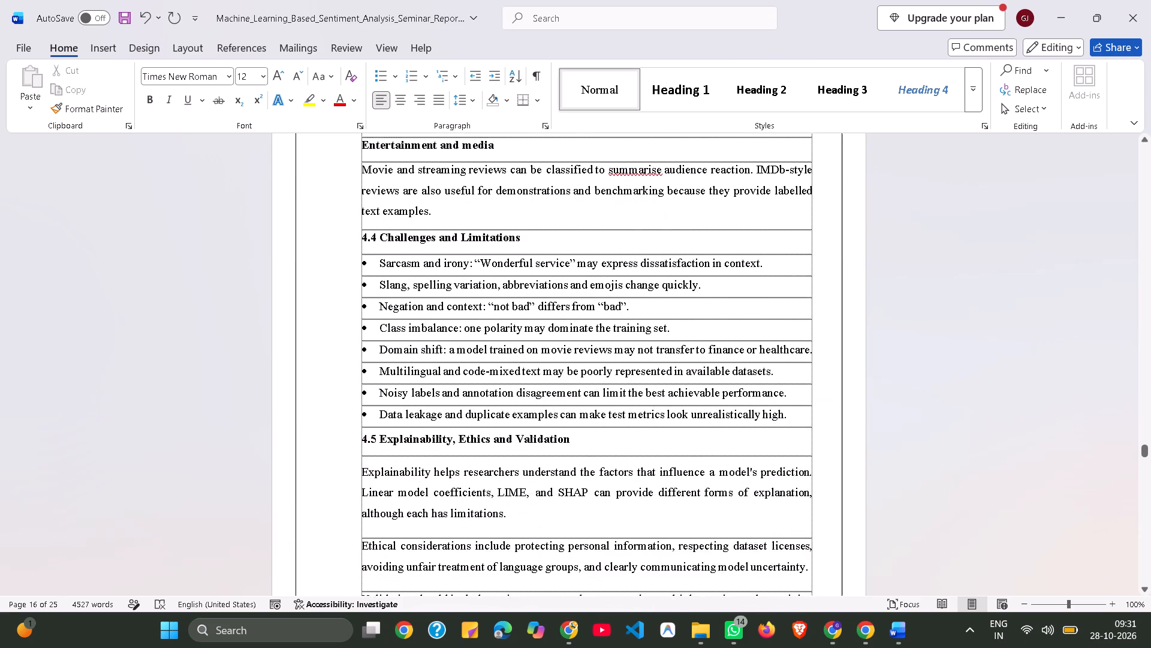
pyautogui.scroll(-2, 485, 324)
pyautogui.scroll(1, 485, 324)
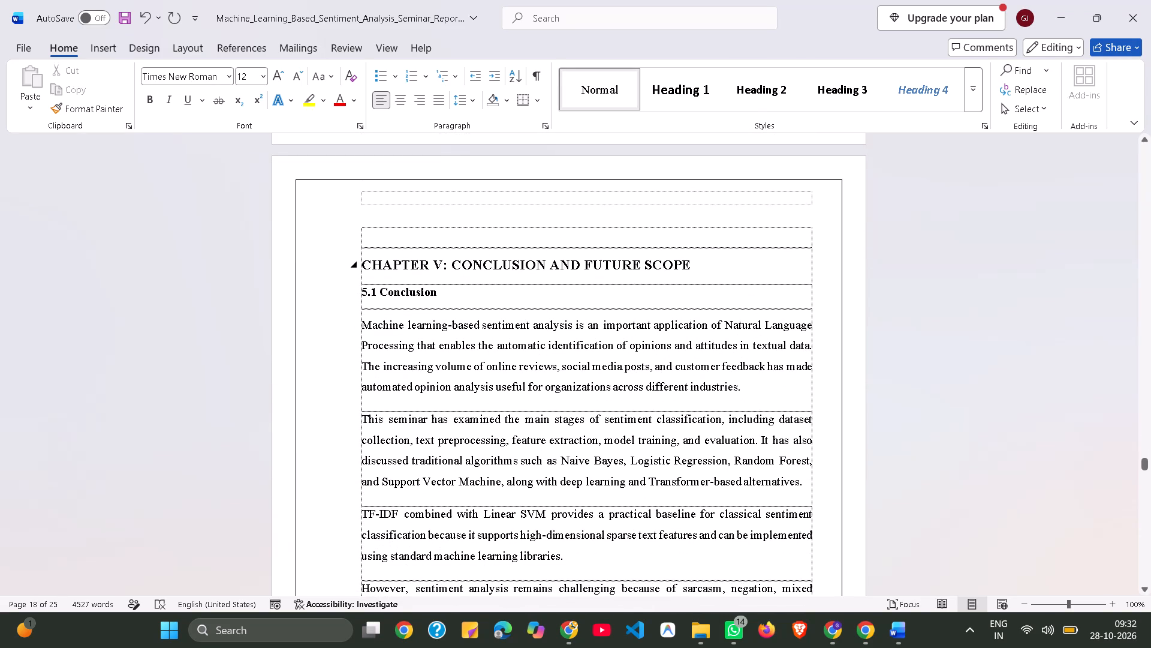
pyautogui.click(448, 267)
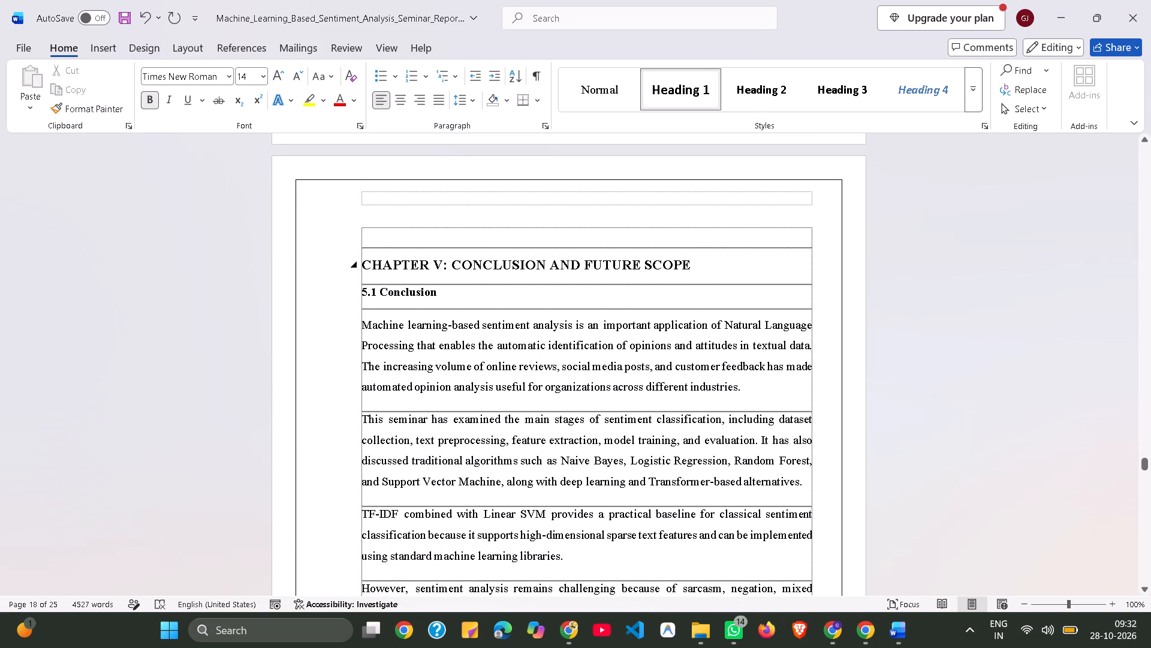
pyautogui.press('BackSpace')
pyautogui.press('Return')
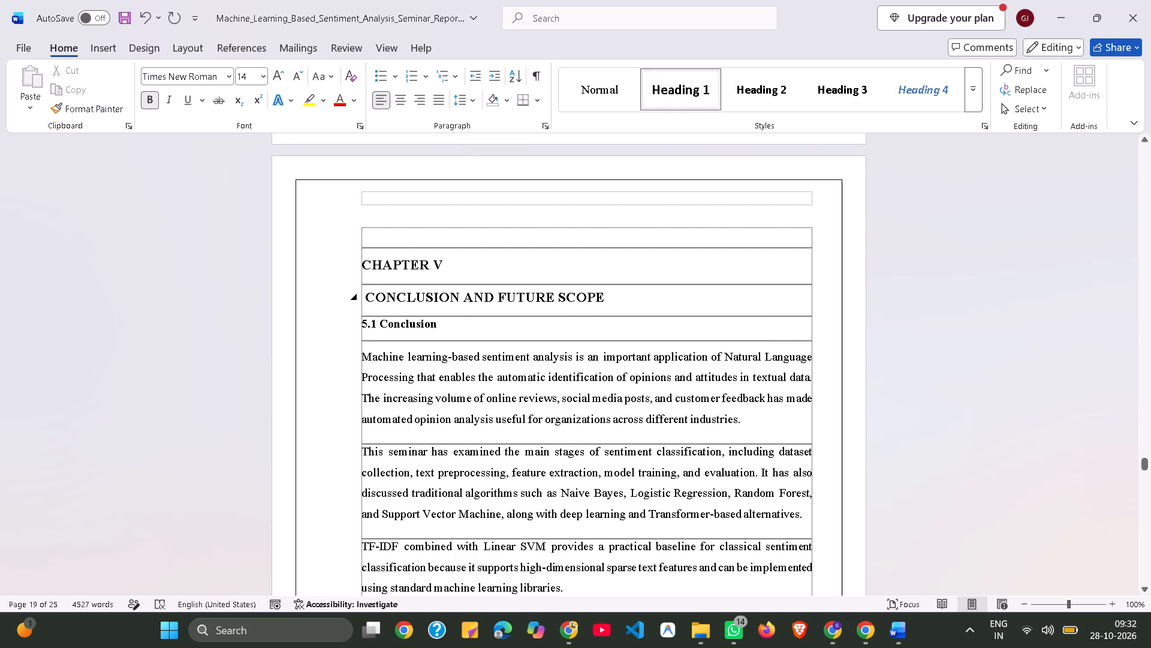
pyautogui.moveTo(603, 291); pyautogui.dragTo(395, 250)
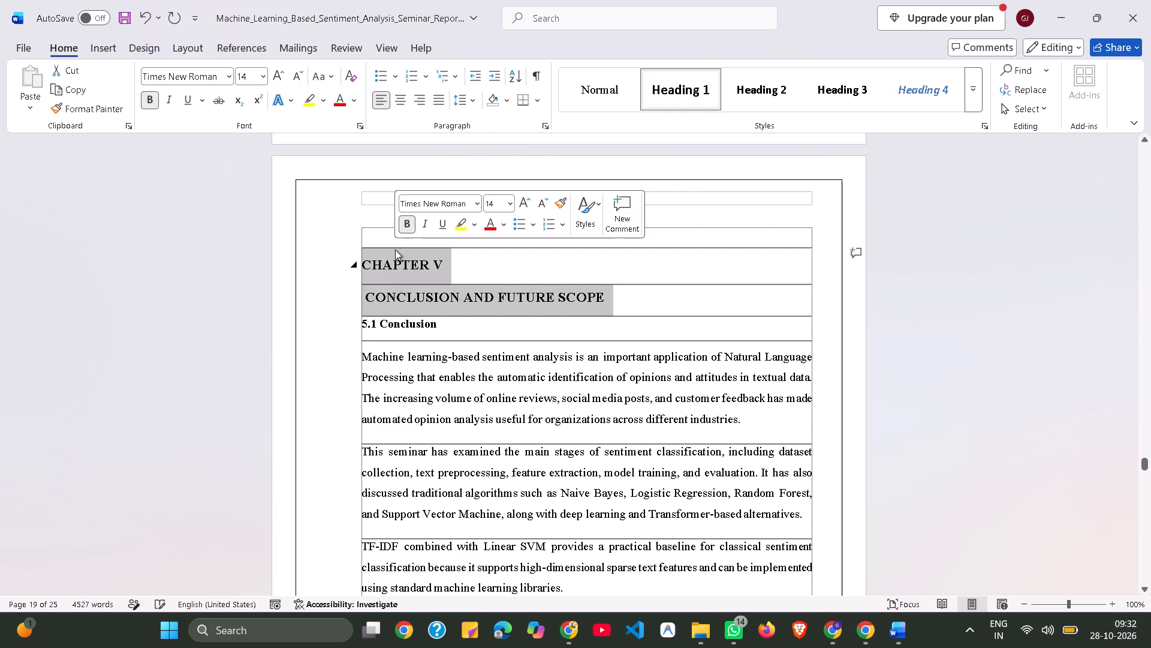
pyautogui.click(402, 106)
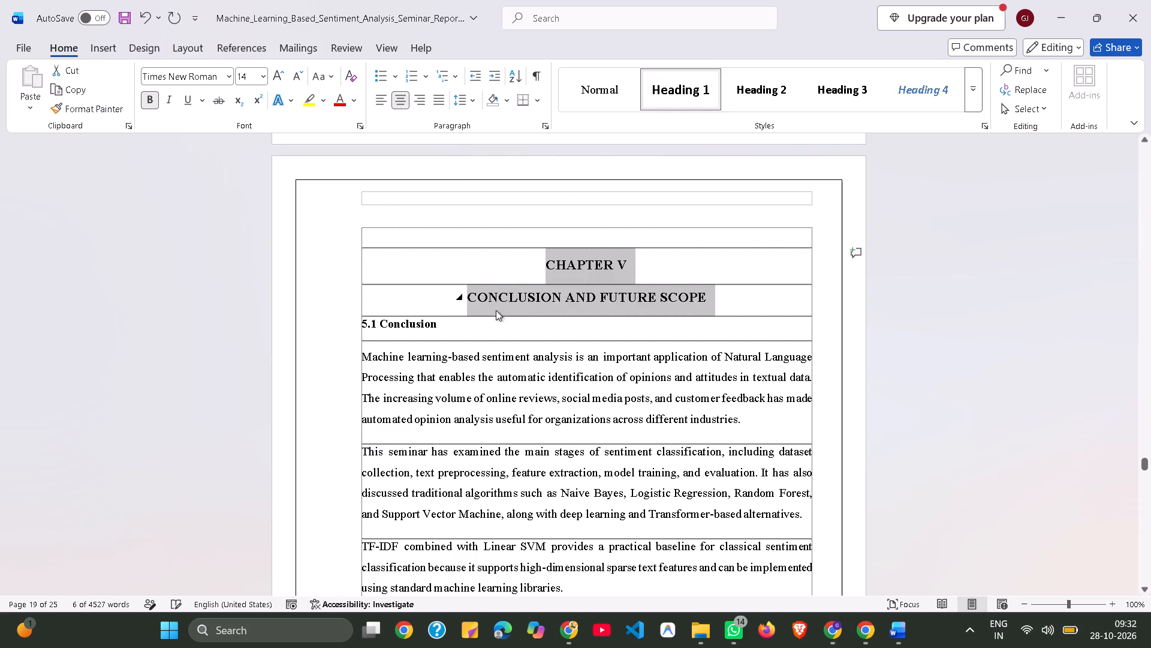
# Look through the rest of the report from Chapter V to the seminar presentation photograph page, examining the remaining headings.
pyautogui.scroll(-6, 501, 370)
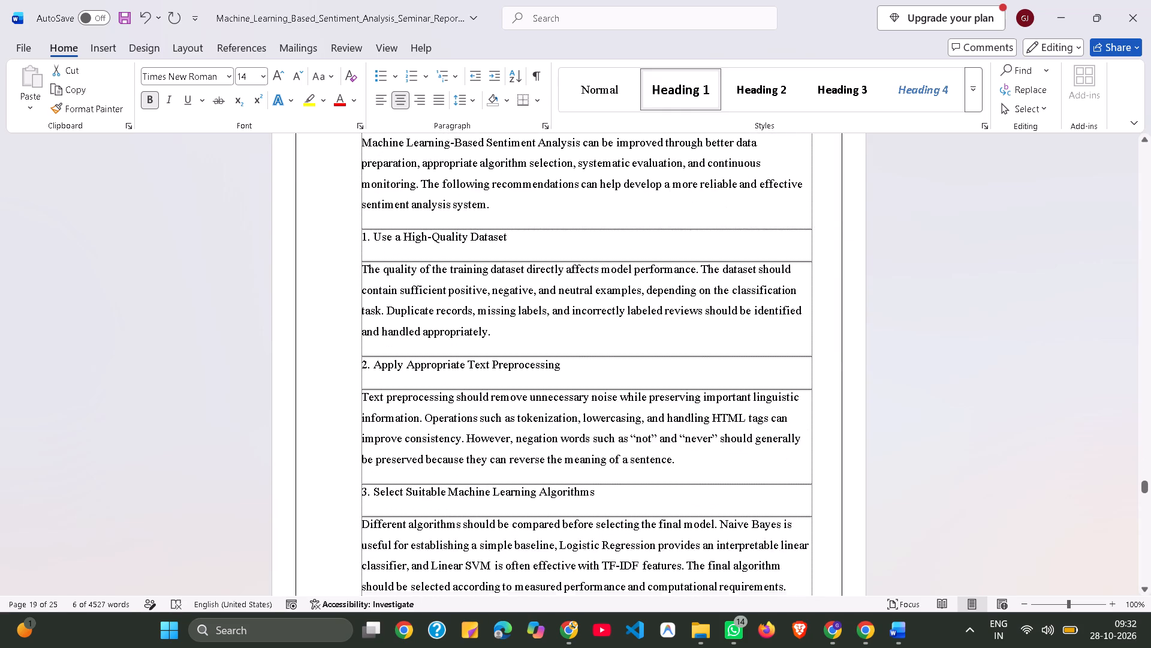
pyautogui.scroll(-7, 501, 370)
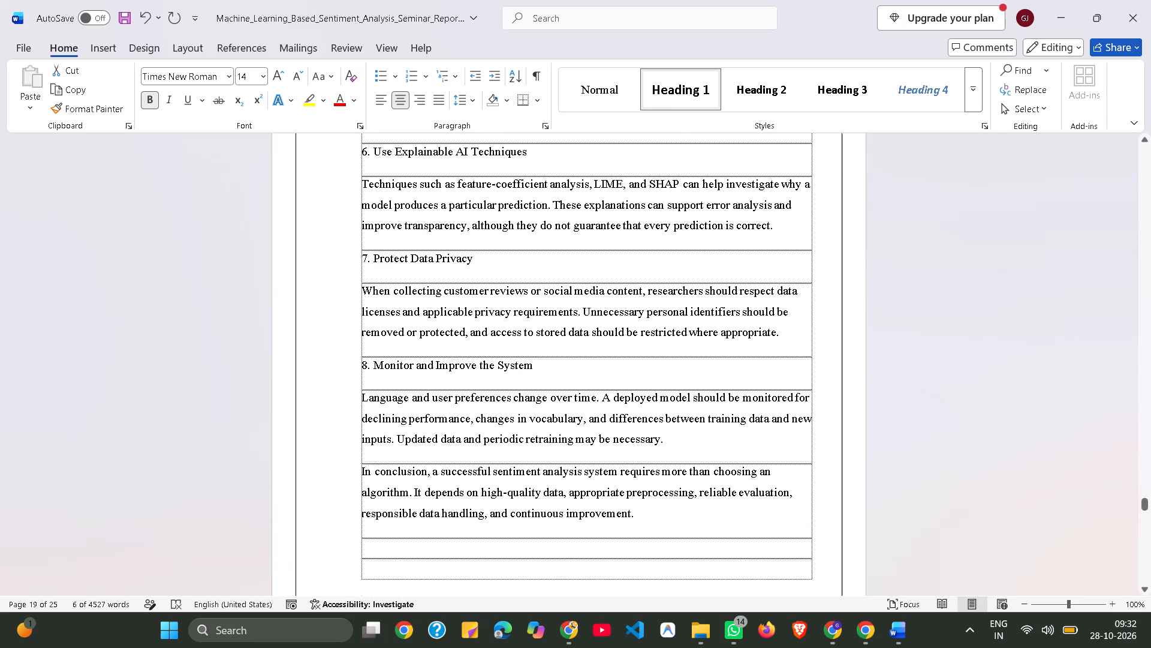
pyautogui.scroll(-3, 501, 370)
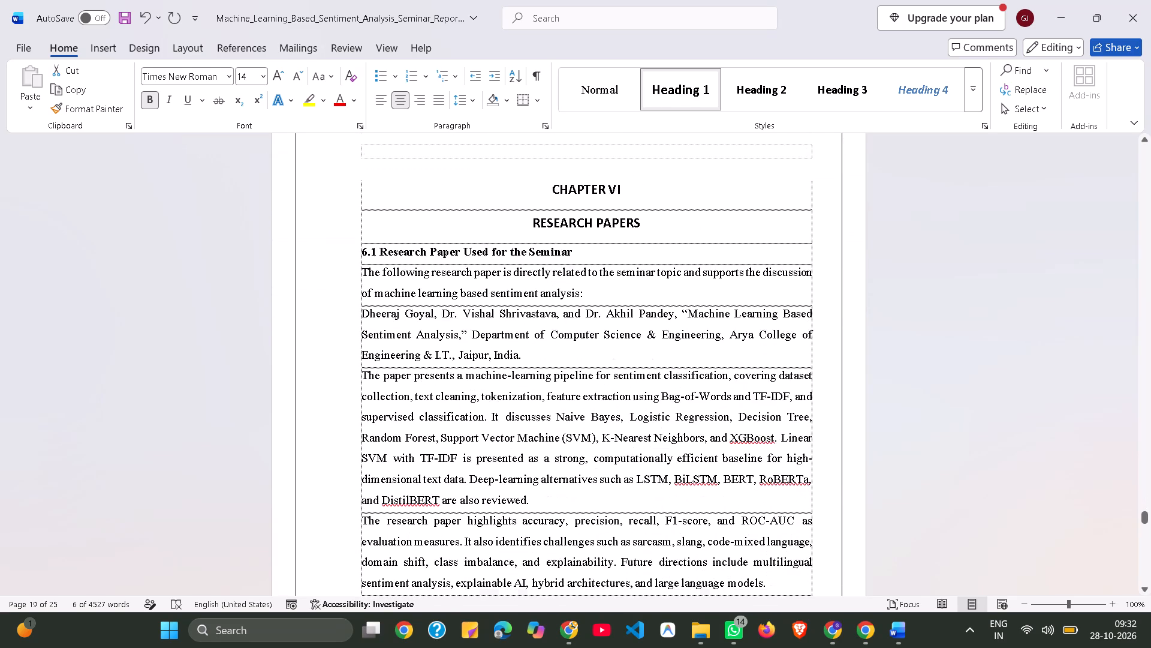
pyautogui.scroll(-2, 501, 370)
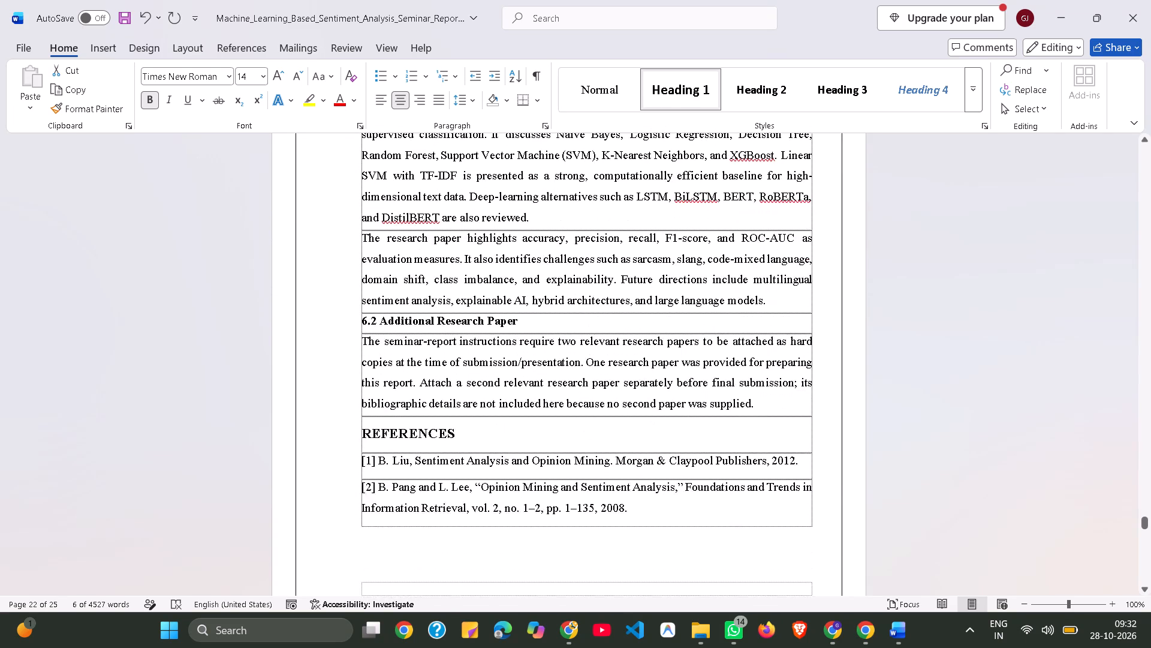
pyautogui.scroll(-4, 501, 370)
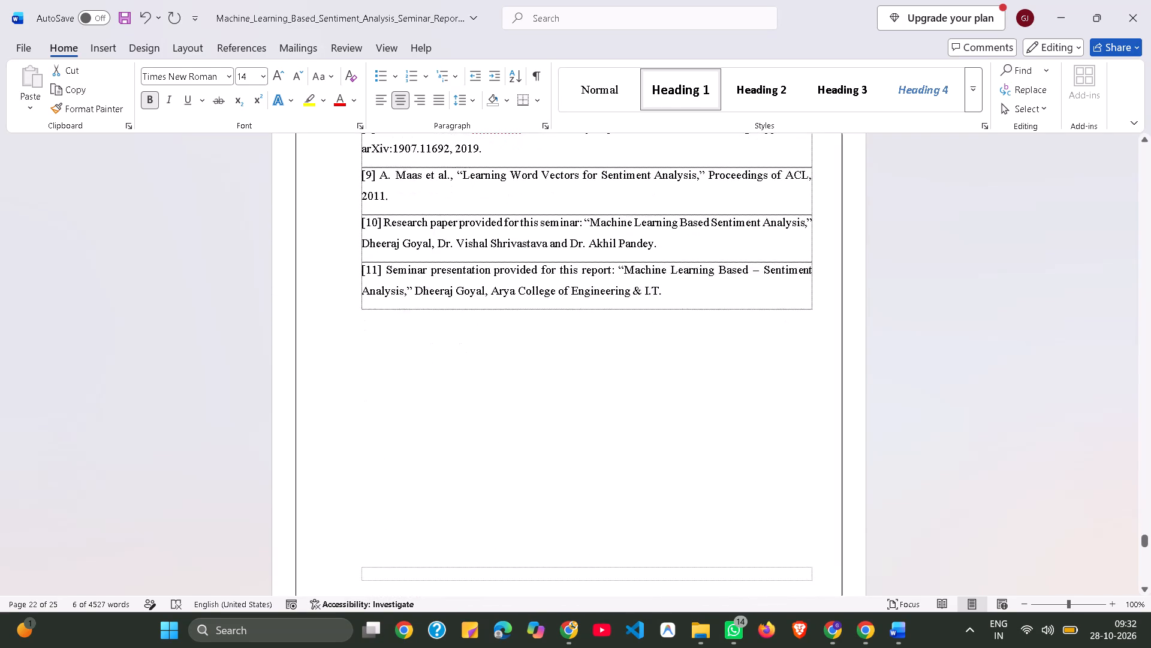
pyautogui.scroll(-2, 501, 370)
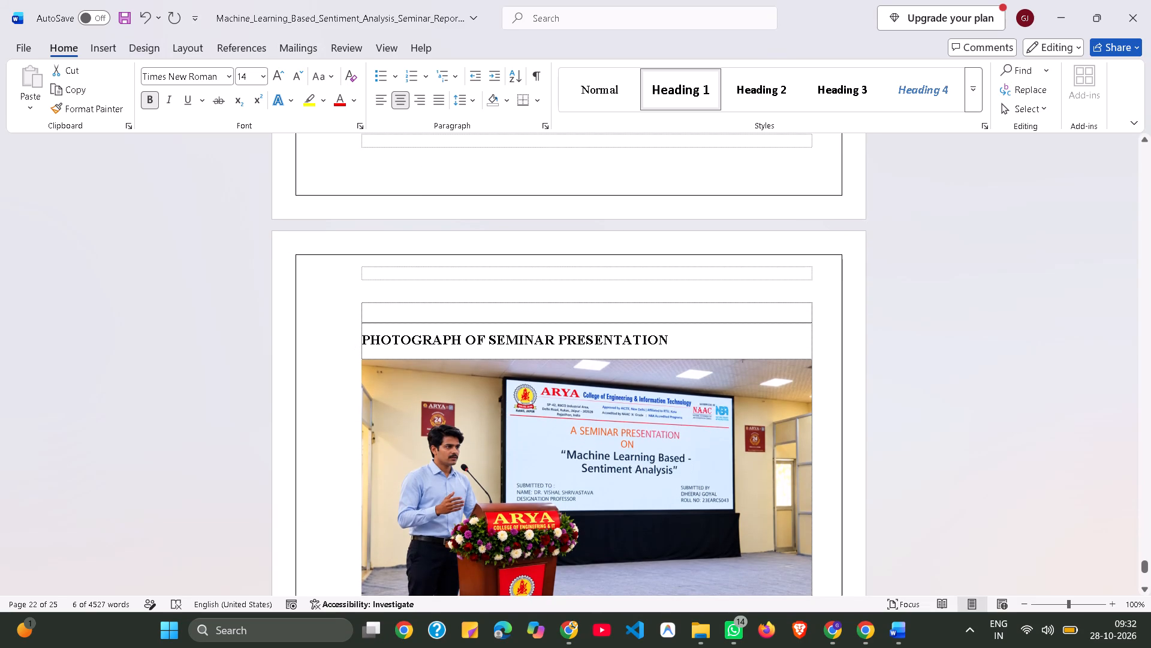
pyautogui.scroll(-2, 501, 370)
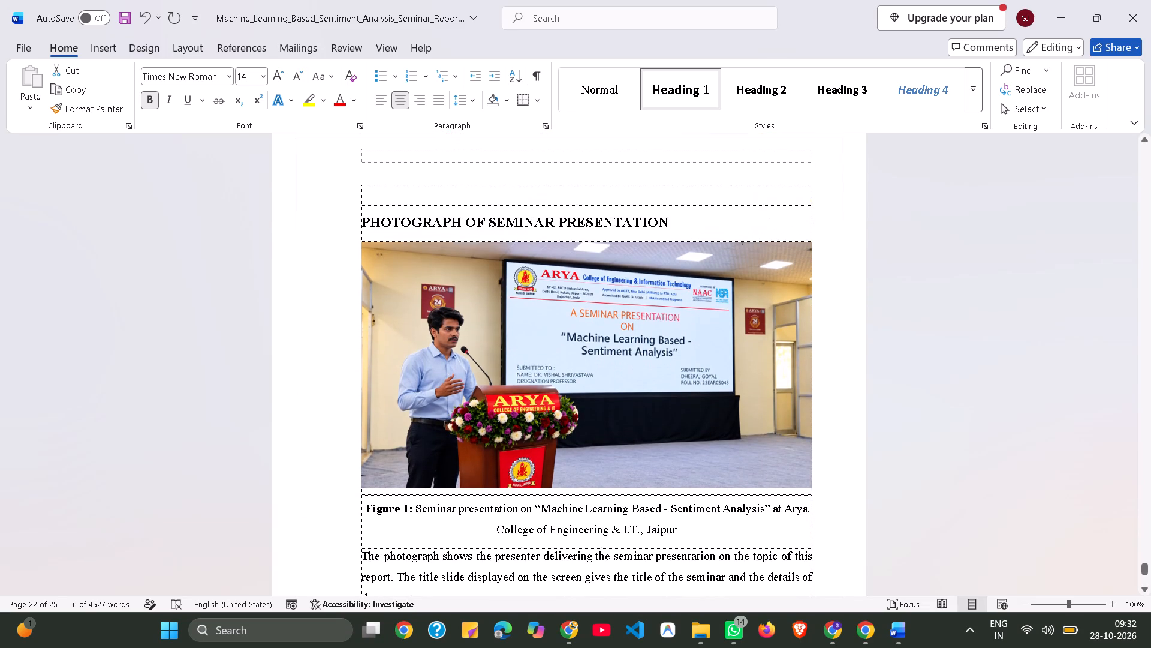
# Look through the report from the seminar photograph page back to the cover, acknowledgement and table of contents, examining the page layout and footers.
pyautogui.click(540, 384)
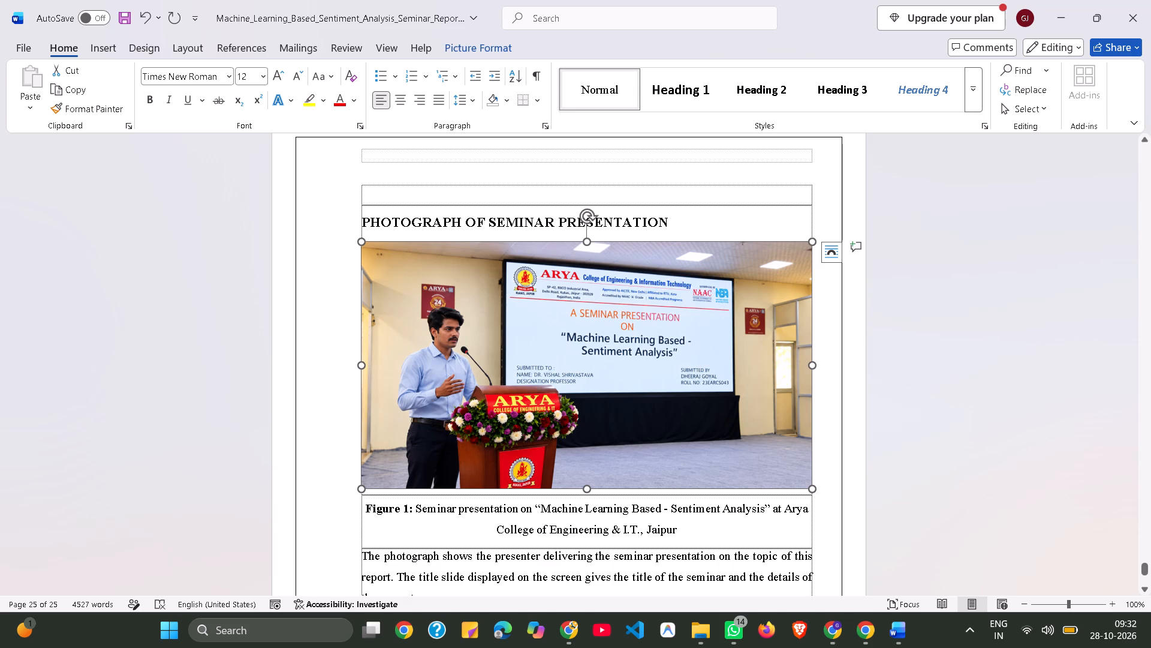
pyautogui.click(896, 332)
pyautogui.scroll(-1, 703, 353)
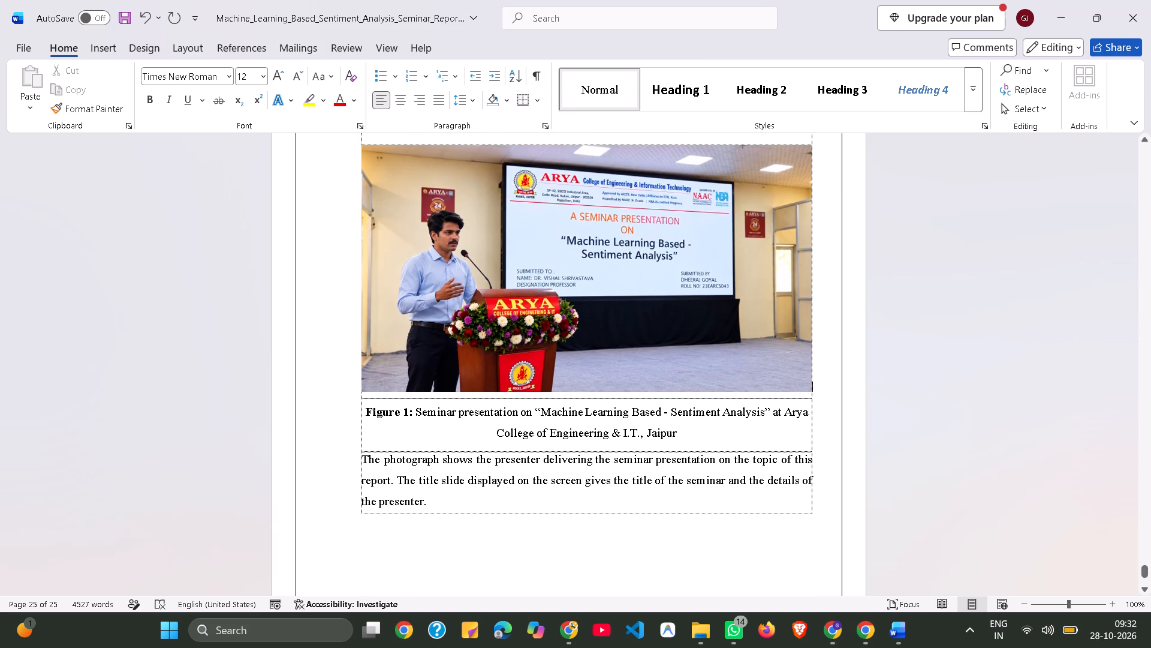
pyautogui.scroll(1, 703, 353)
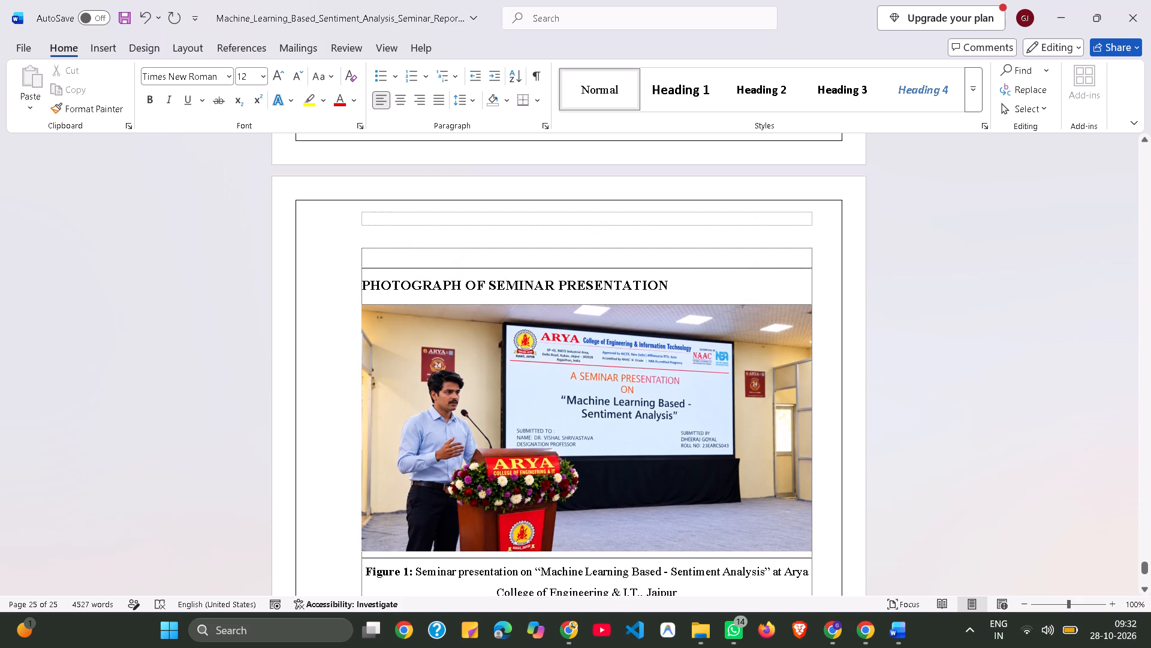
pyautogui.scroll(4, 703, 353)
pyautogui.scroll(-2, 703, 353)
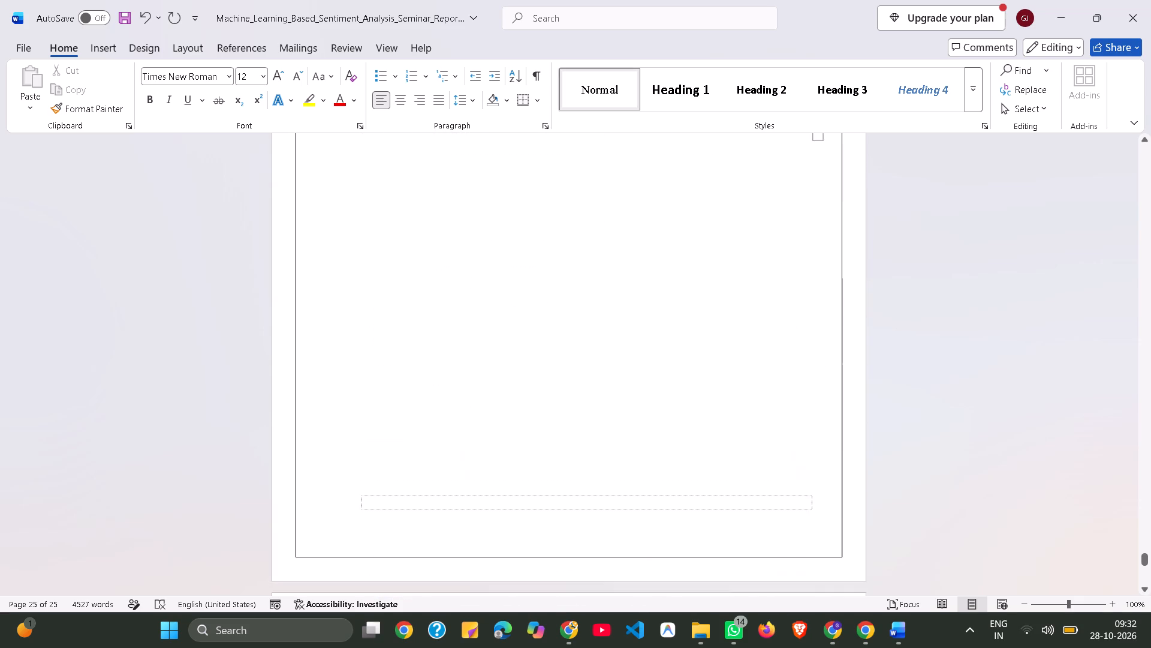
pyautogui.scroll(-2, 703, 353)
pyautogui.scroll(1, 703, 353)
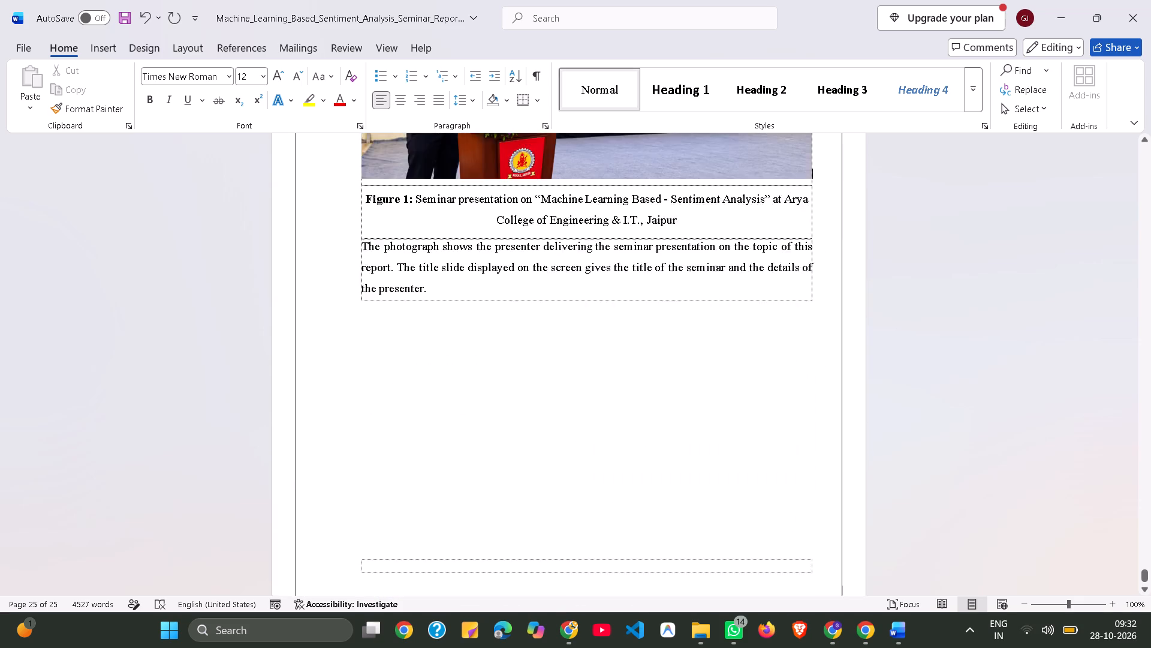
pyautogui.scroll(-2, 703, 353)
pyautogui.scroll(8, 703, 353)
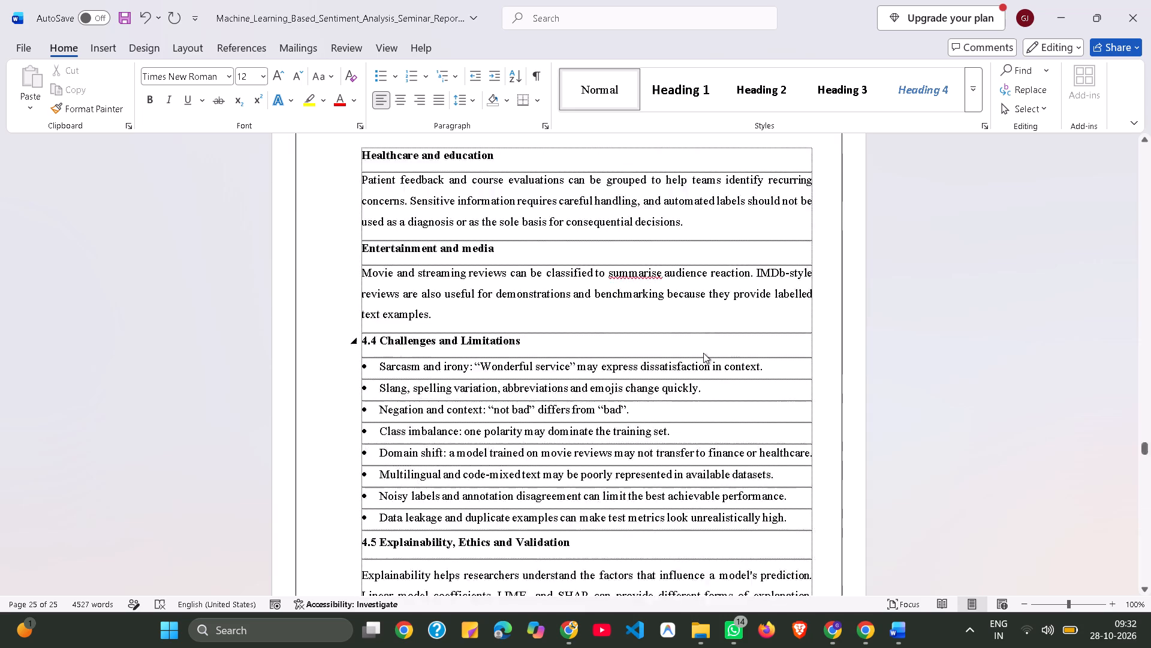
pyautogui.scroll(6, 703, 353)
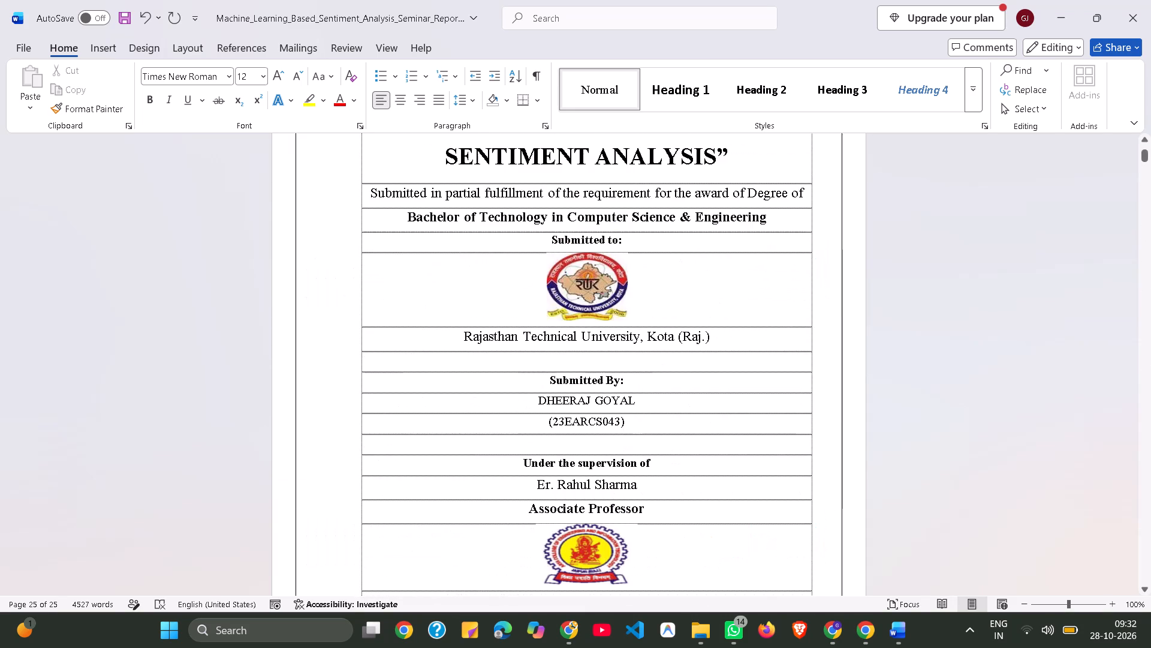
pyautogui.scroll(-5, 703, 353)
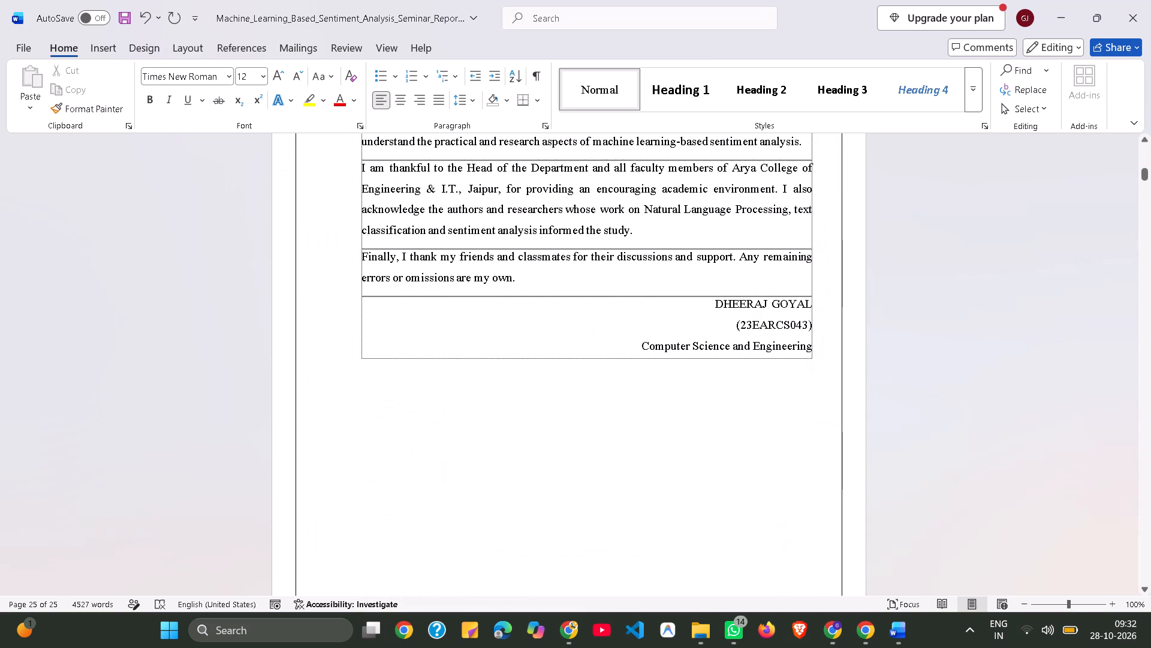
pyautogui.scroll(-3, 703, 353)
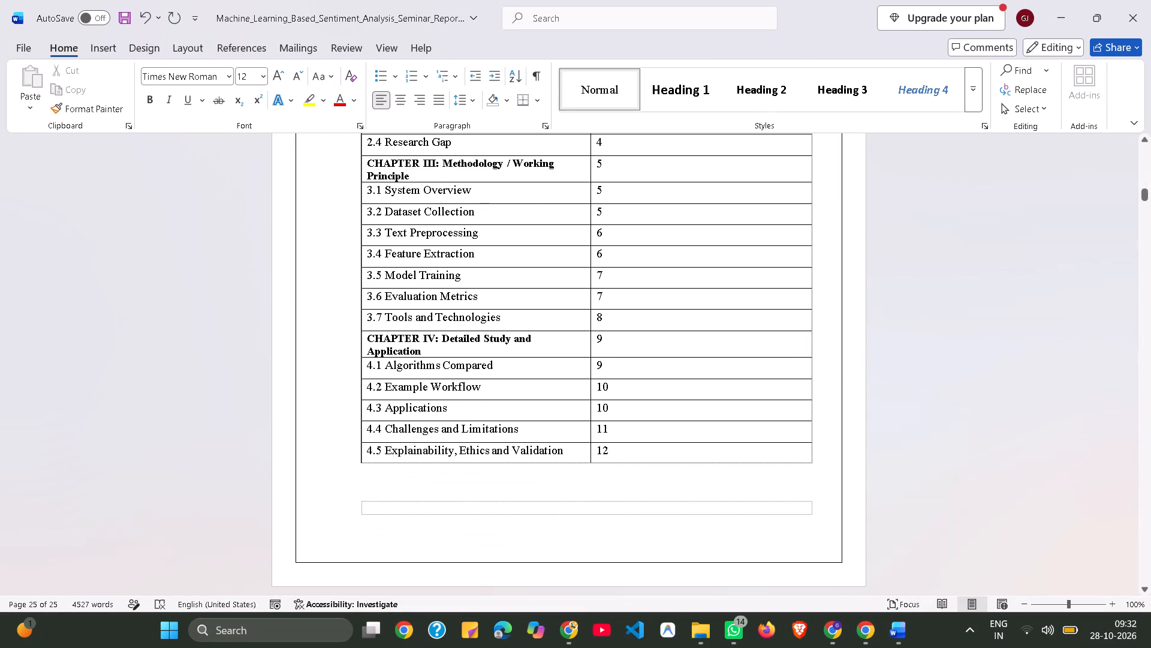
pyautogui.scroll(-1, 492, 327)
# Insert page numbers at the bottom of the report's pages using the centred Plain Number 2 style.
pyautogui.click(187, 236)
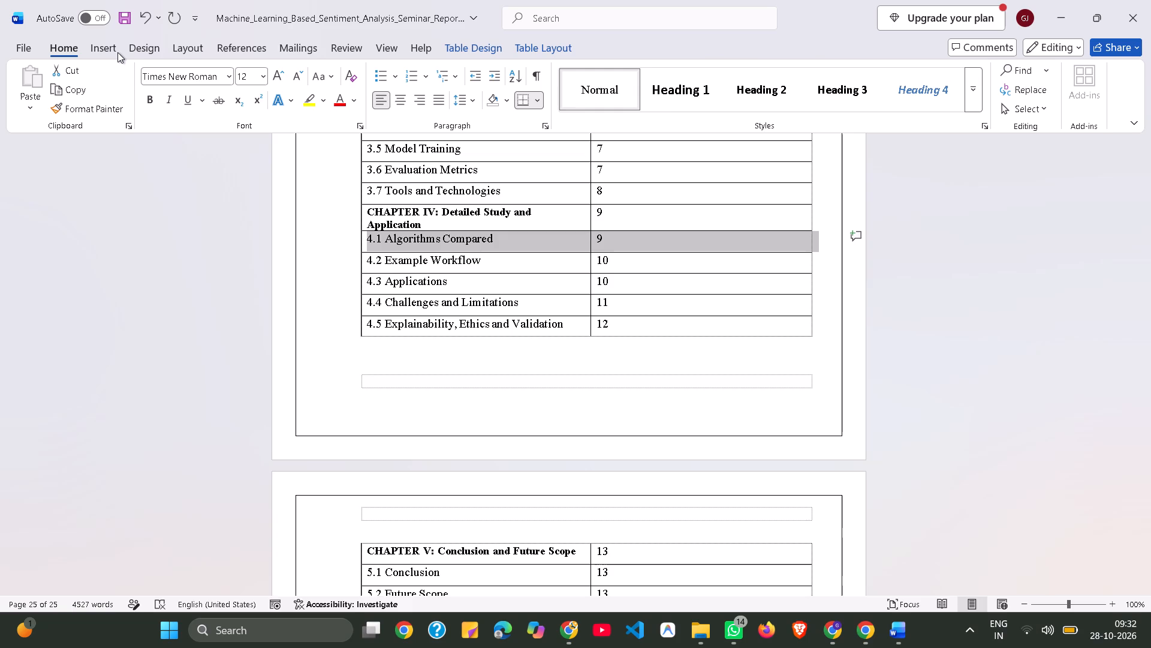
pyautogui.click(117, 52)
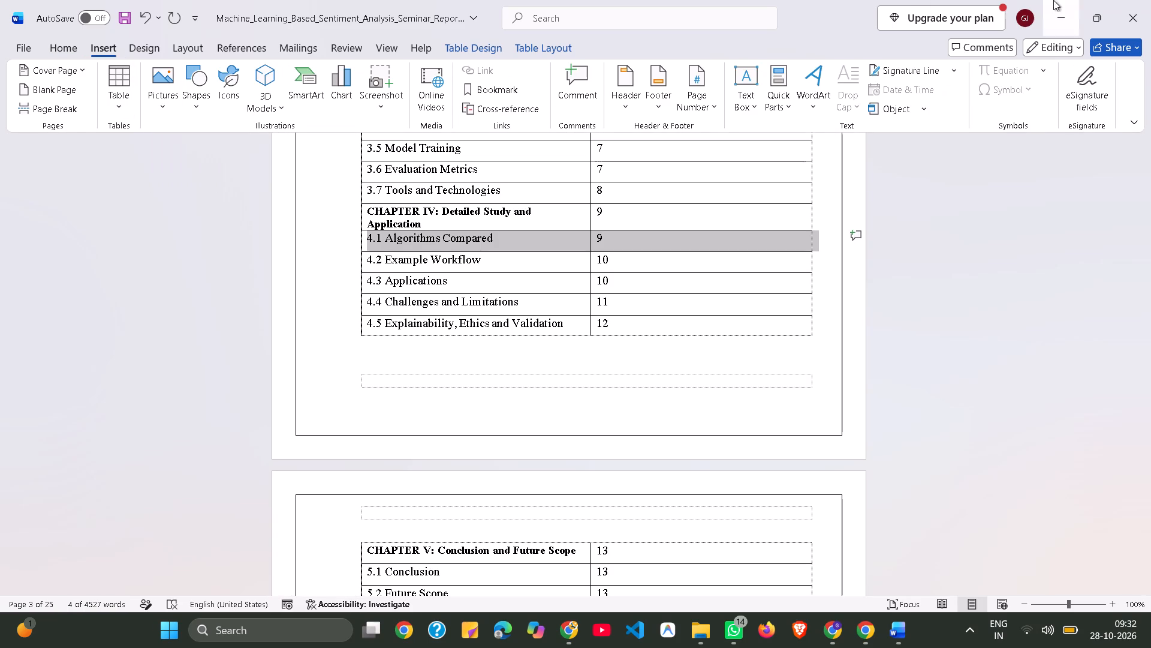
pyautogui.click(703, 100)
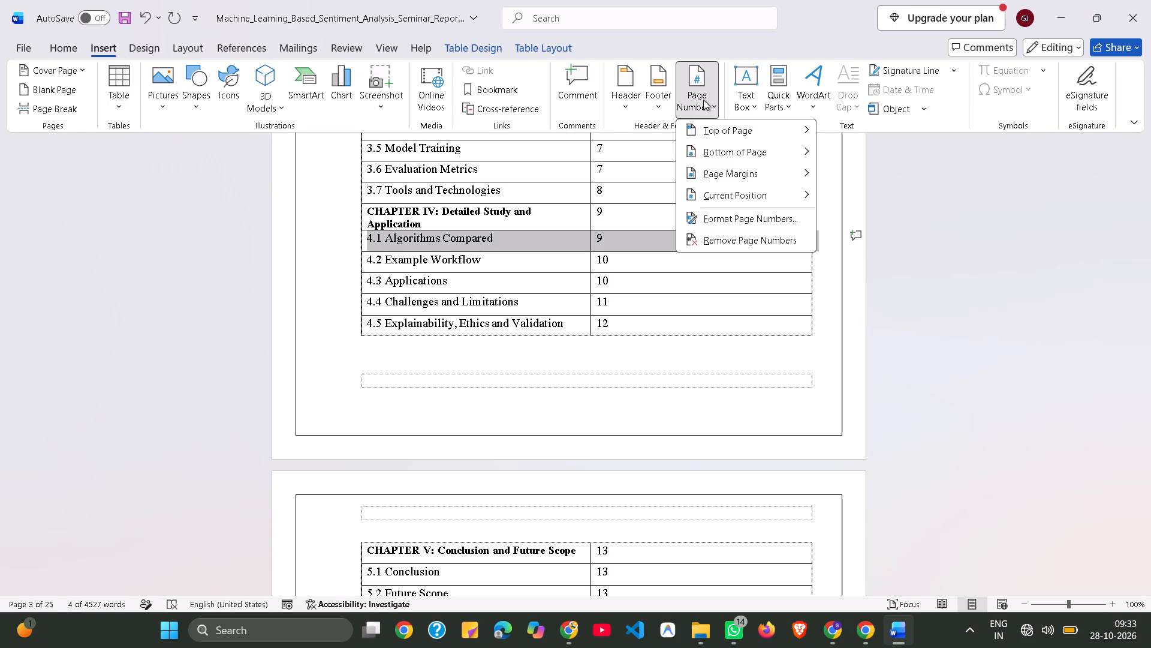
pyautogui.click(748, 156)
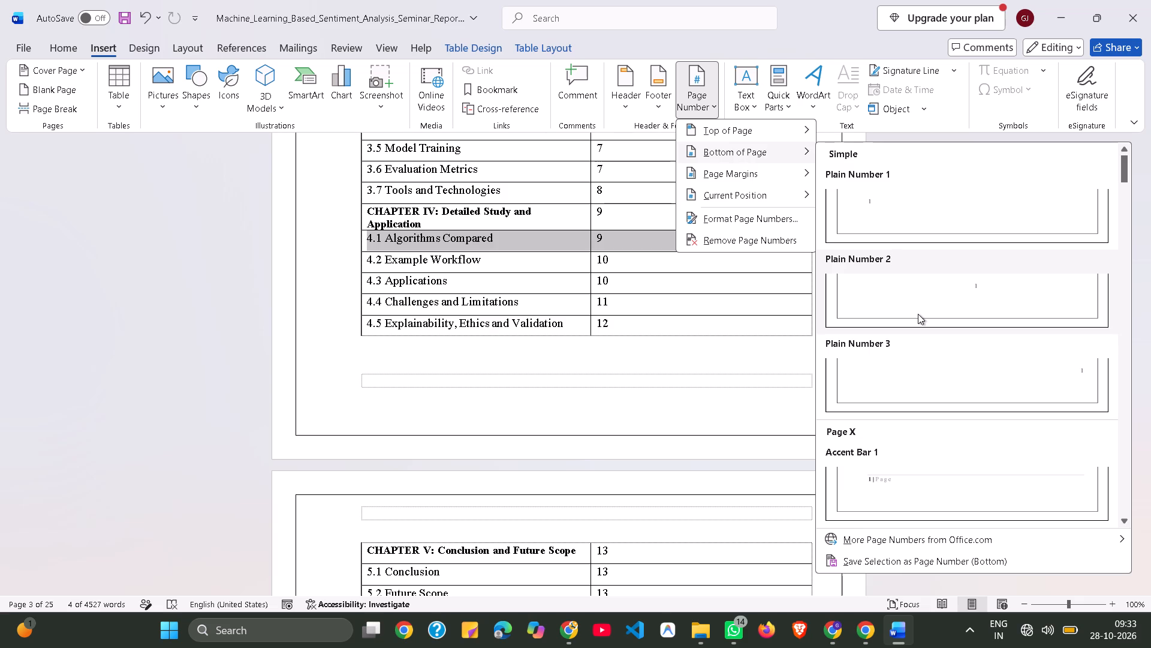
pyautogui.scroll(-2, 936, 378)
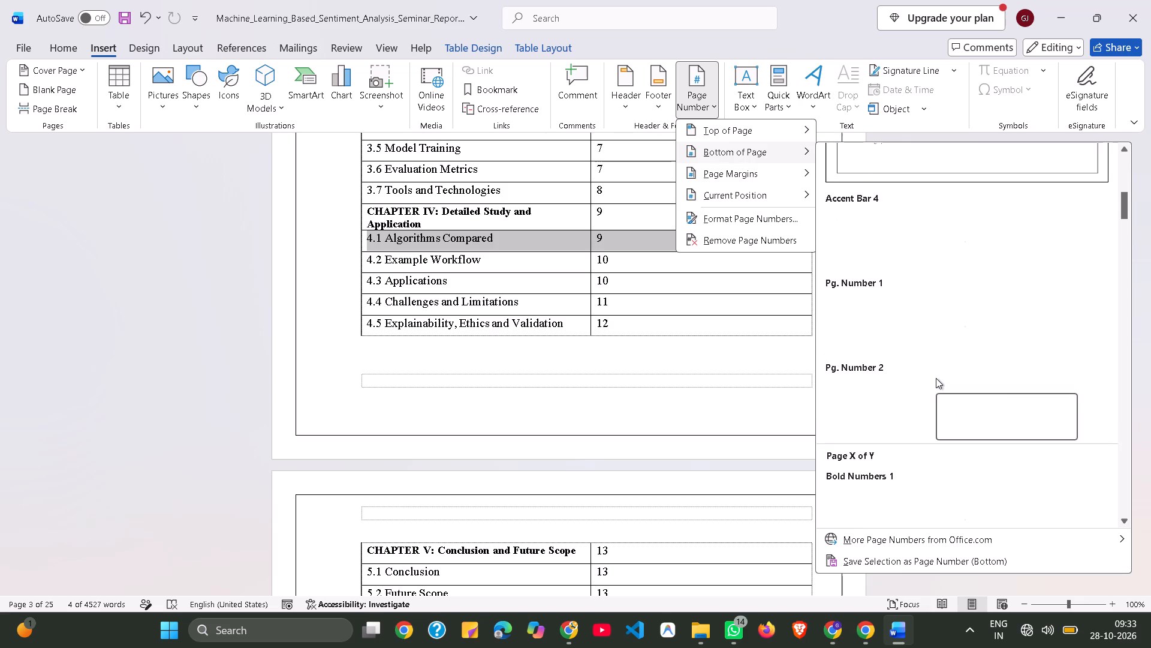
pyautogui.scroll(3, 936, 378)
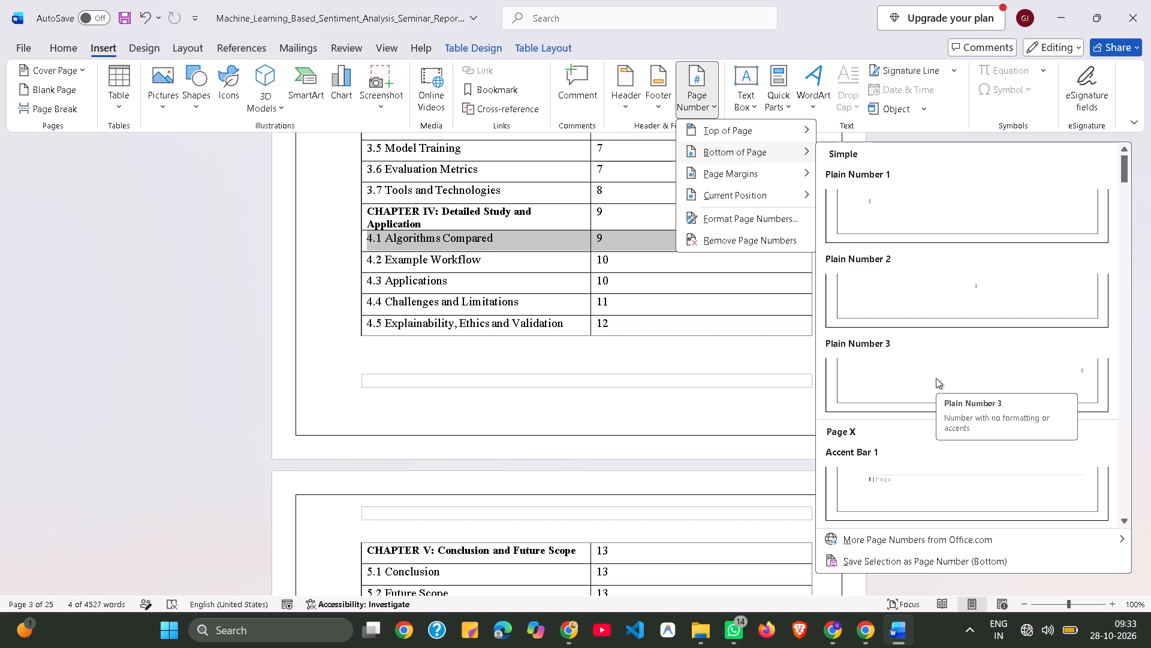
pyautogui.scroll(2, 936, 378)
pyautogui.click(969, 298)
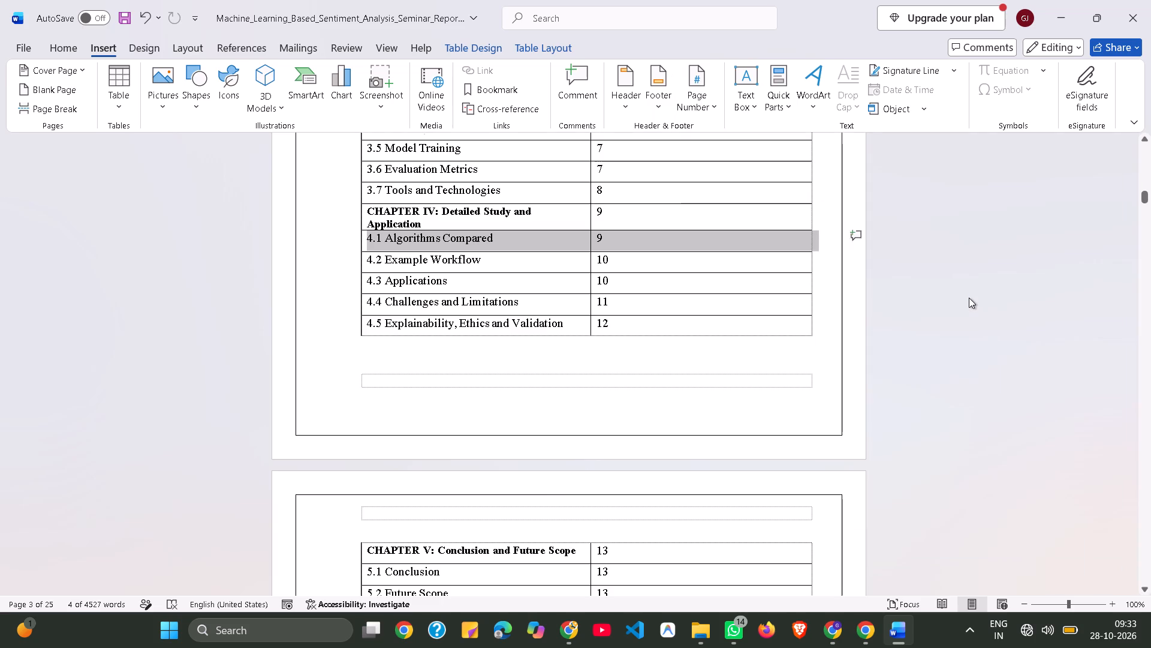
pyautogui.click(703, 372)
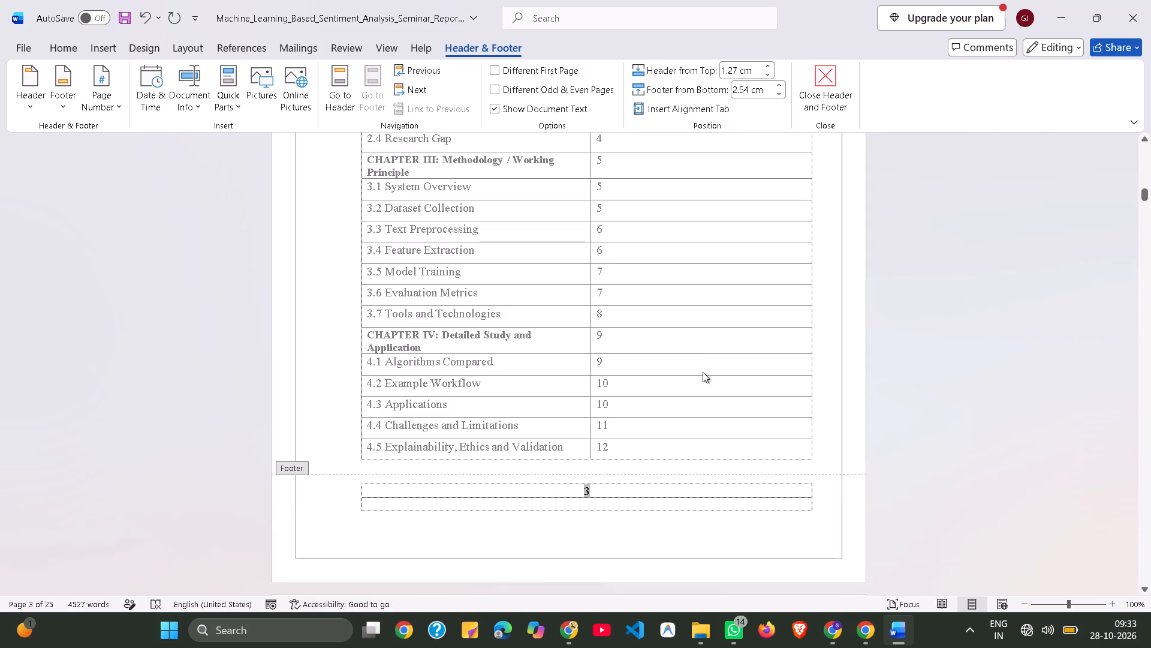
# Set a different first page header and footer on the cover page so it carries no page number.
pyautogui.scroll(-4, 703, 372)
pyautogui.scroll(3, 703, 372)
pyautogui.scroll(-3, 703, 372)
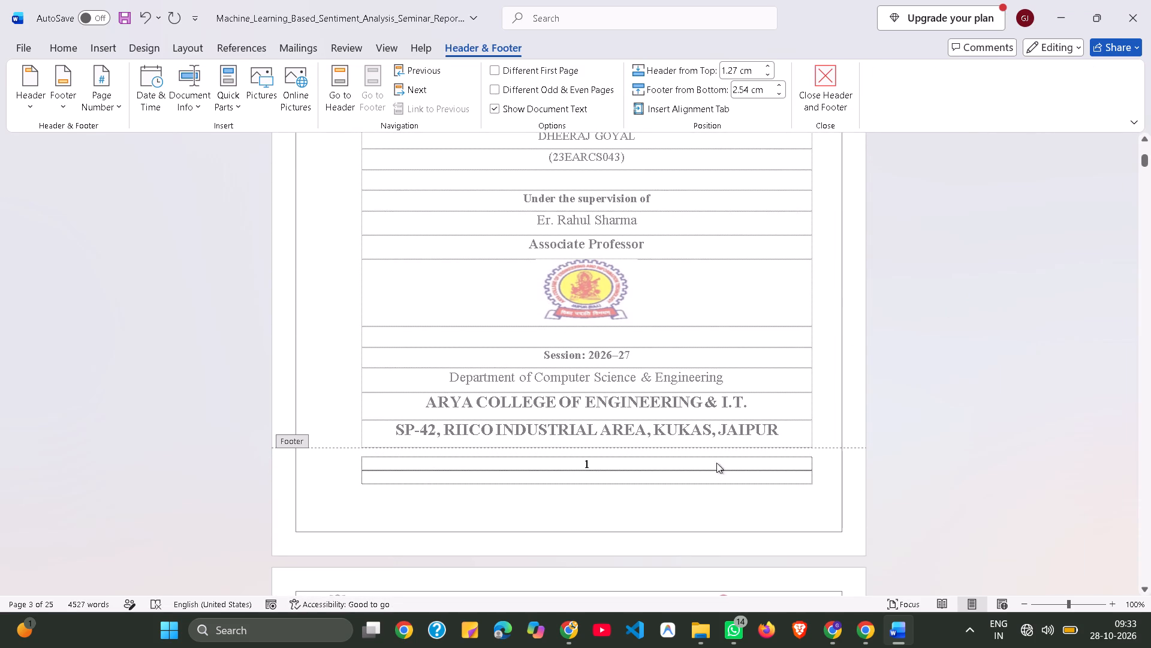
pyautogui.click(712, 472)
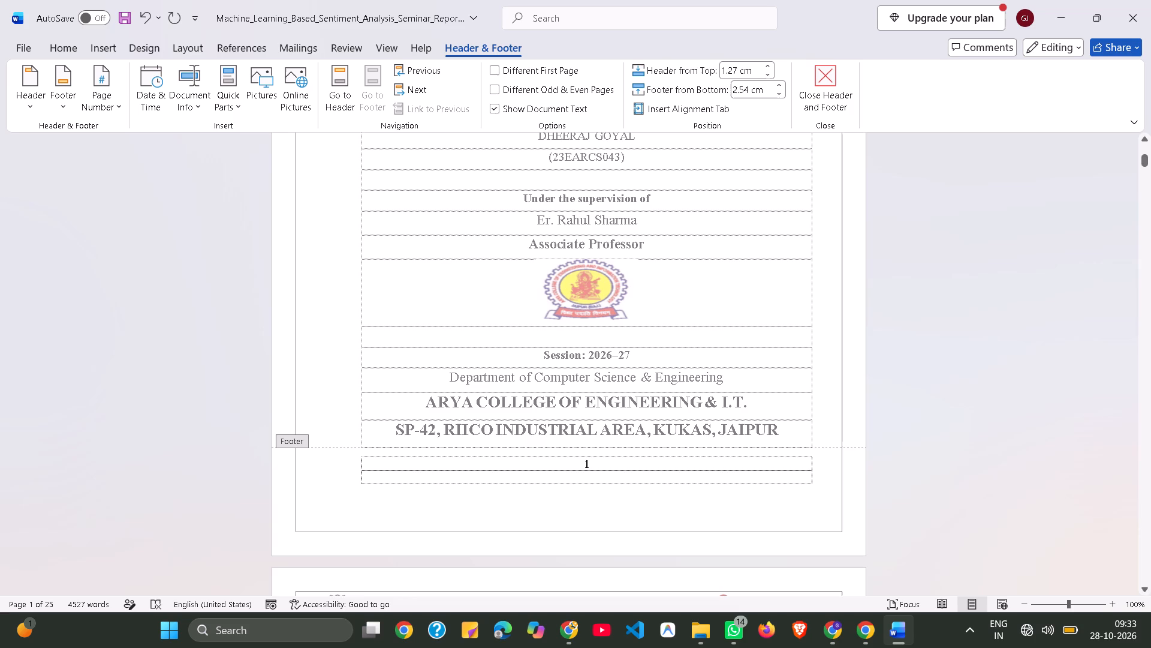
pyautogui.scroll(-1, 622, 506)
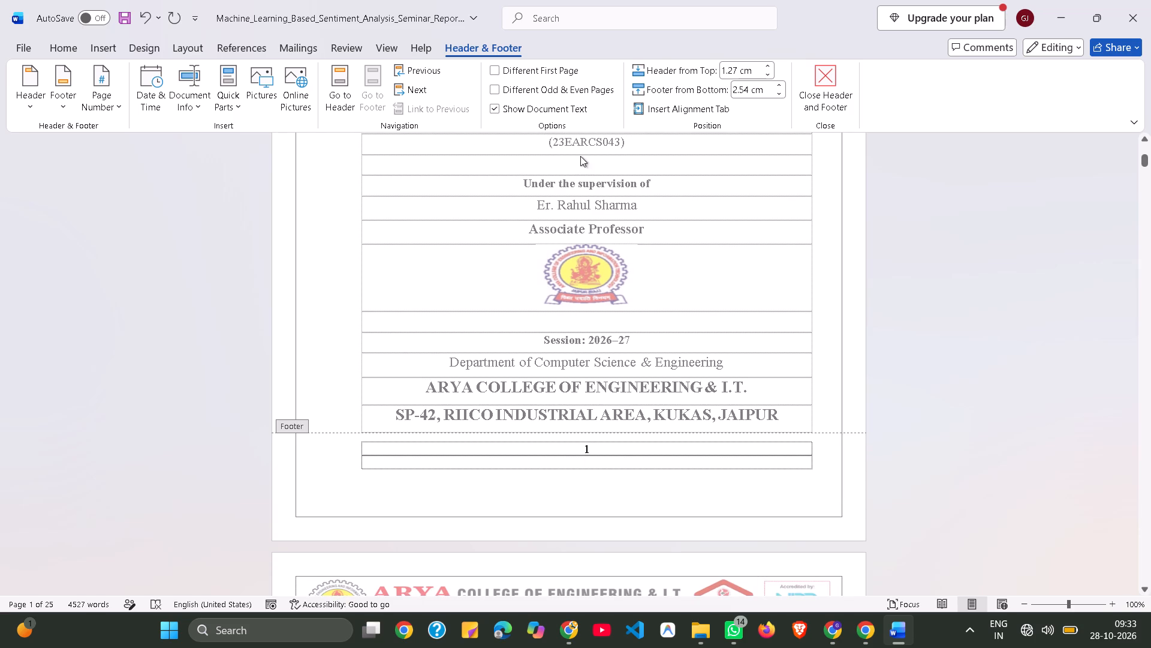
pyautogui.click(496, 70)
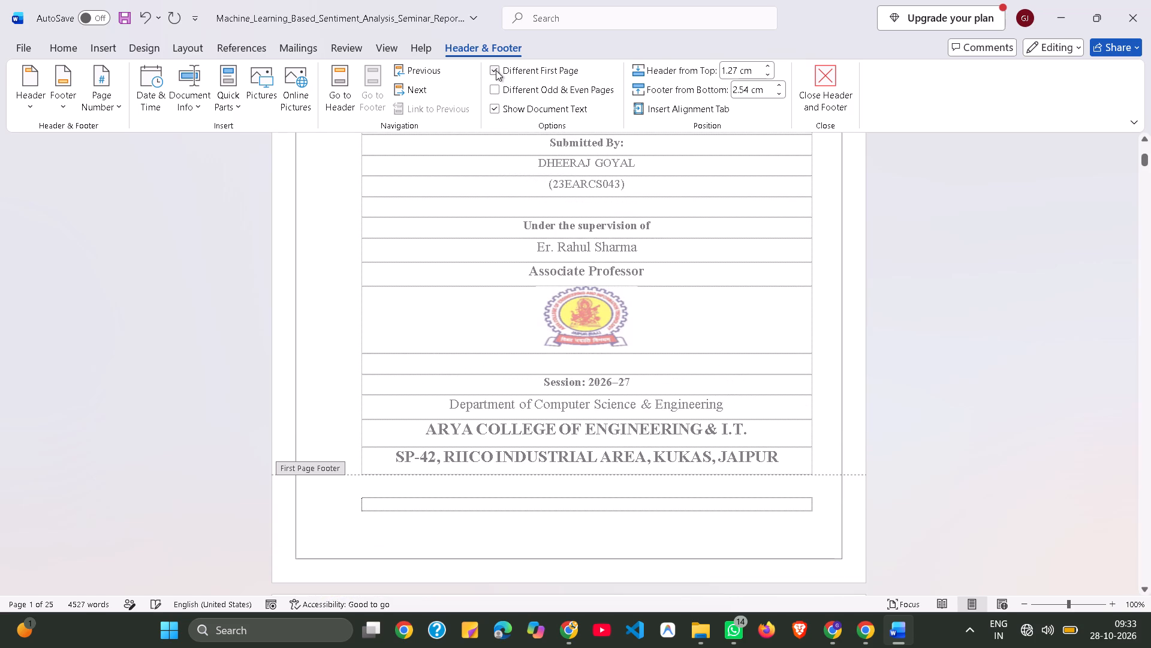
# Check the footer page numbers on the acknowledgement and table of contents pages, and the cover page's footer.
pyautogui.scroll(-5, 613, 411)
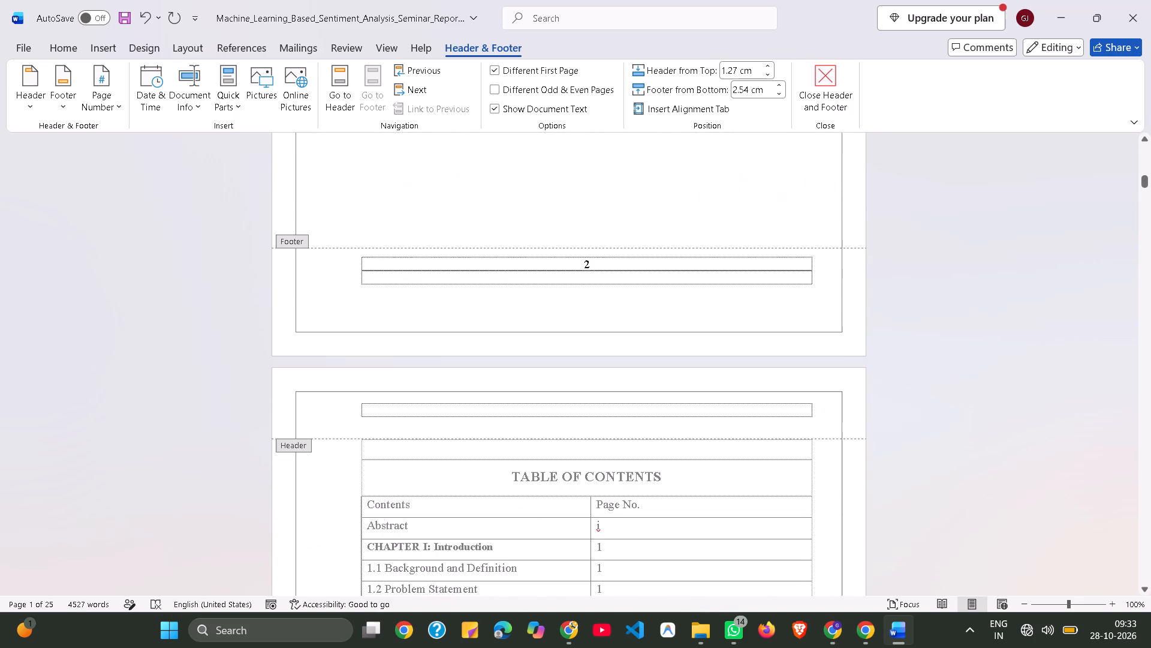
pyautogui.click(584, 265)
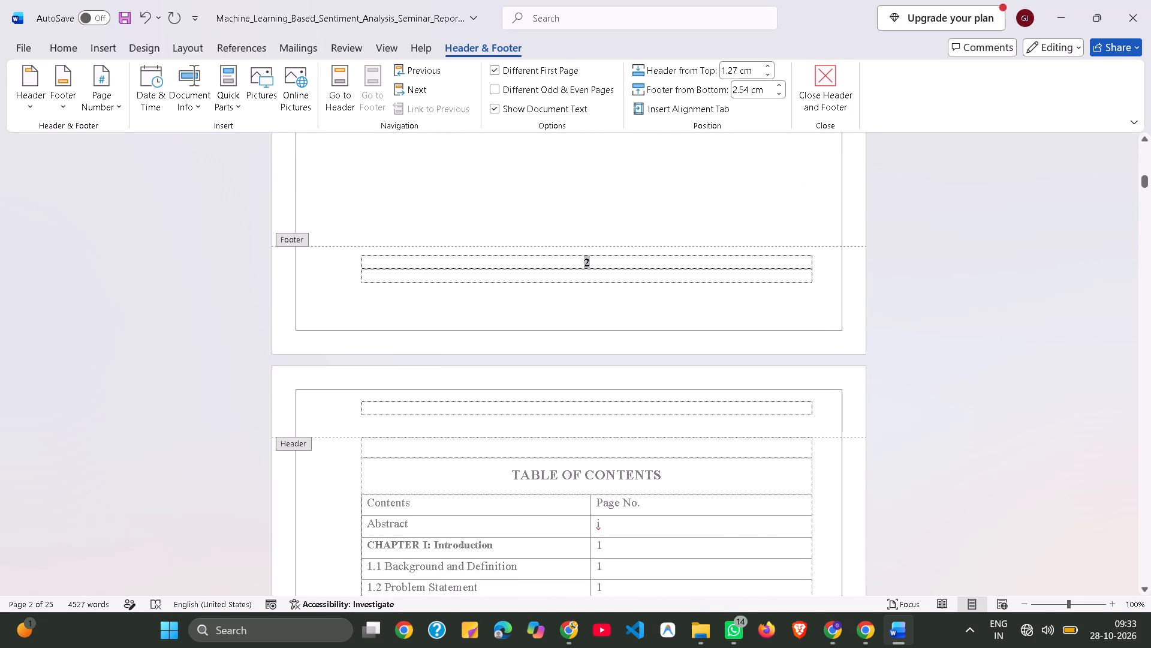
pyautogui.scroll(-4, 601, 259)
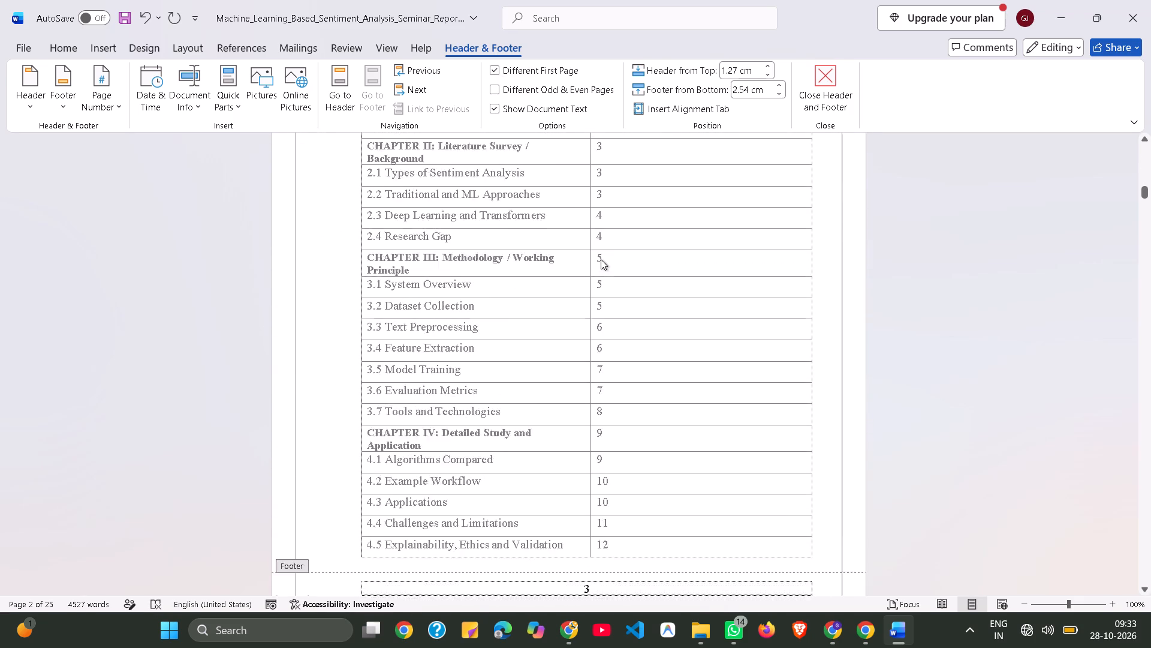
pyautogui.scroll(-2, 601, 259)
pyautogui.scroll(3, 601, 259)
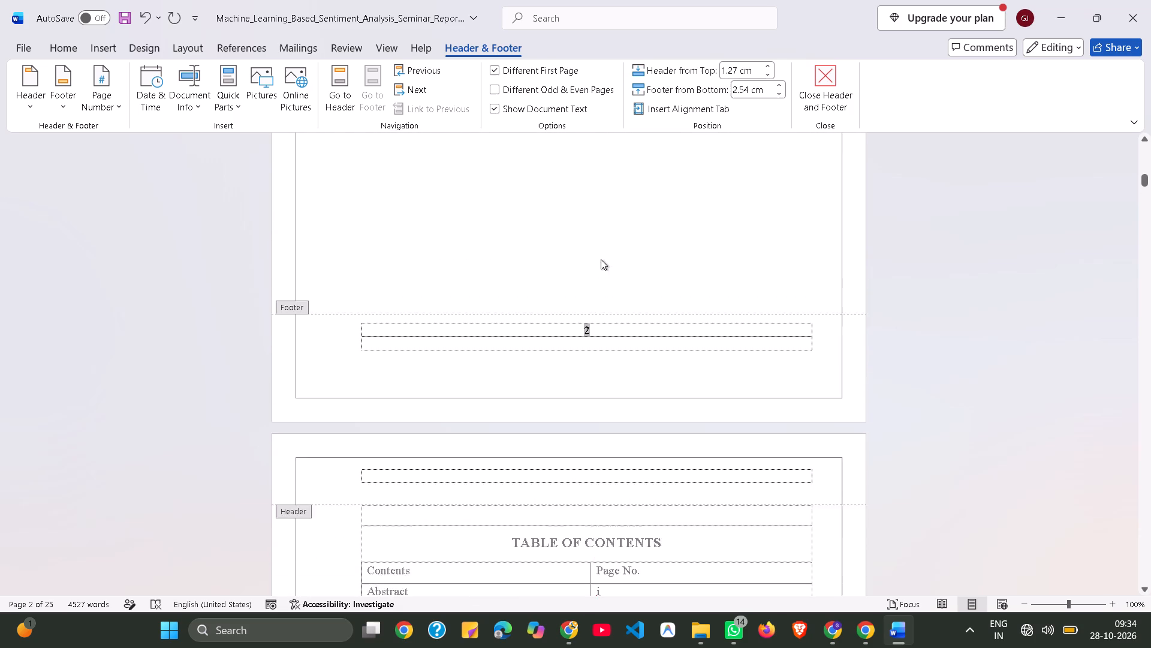
pyautogui.scroll(2, 601, 259)
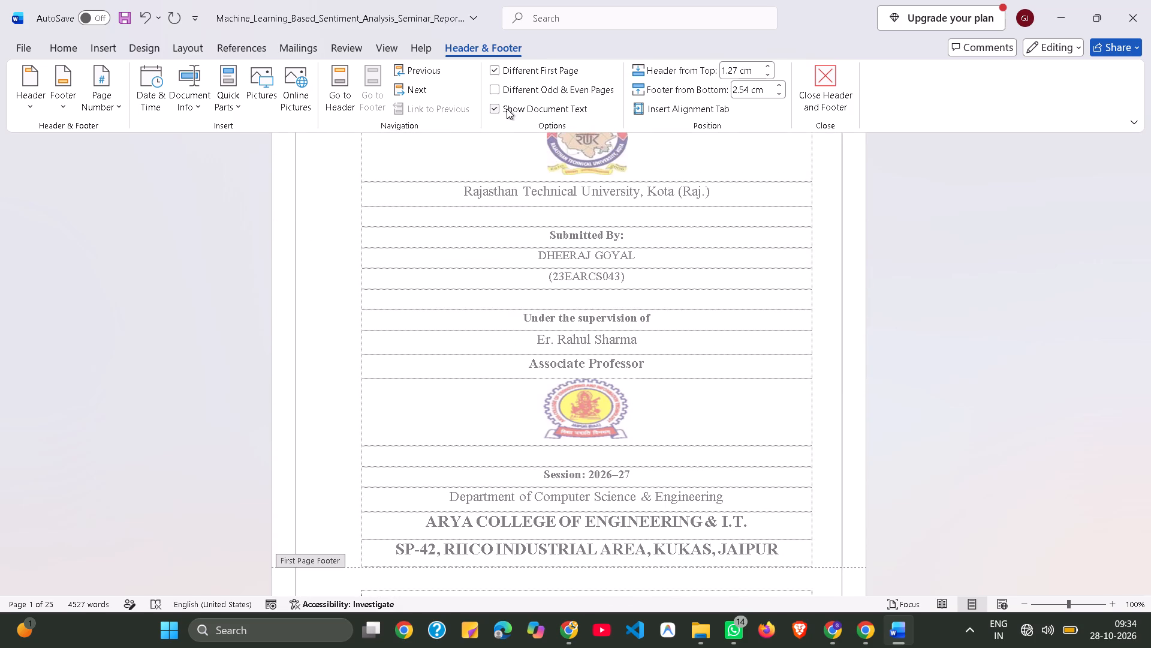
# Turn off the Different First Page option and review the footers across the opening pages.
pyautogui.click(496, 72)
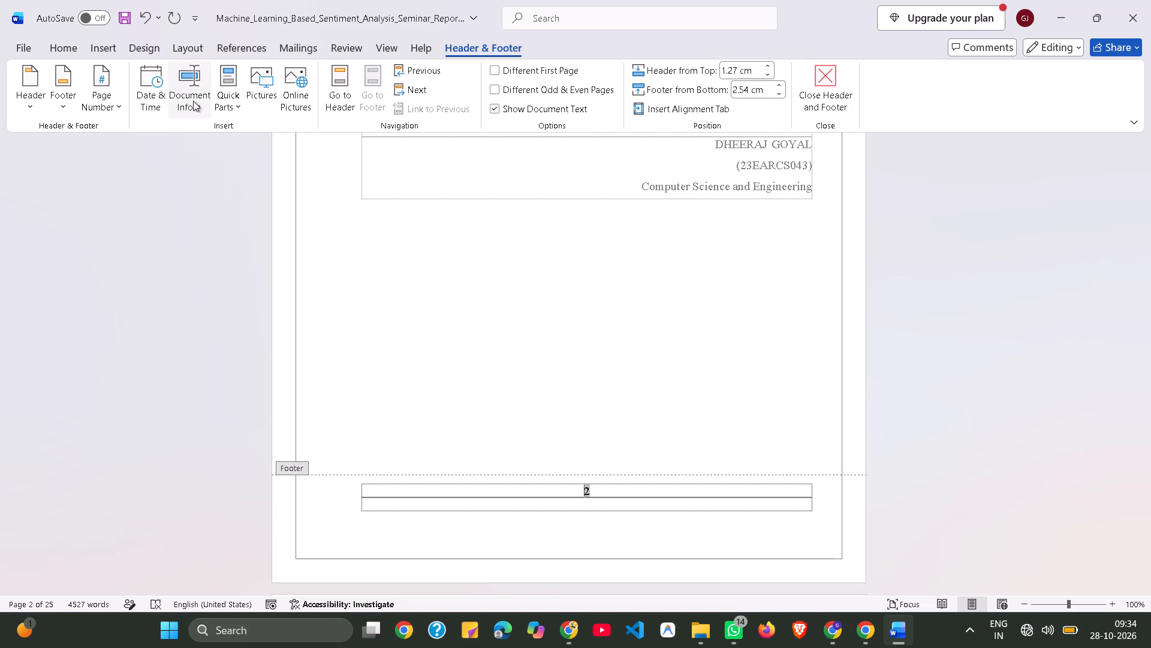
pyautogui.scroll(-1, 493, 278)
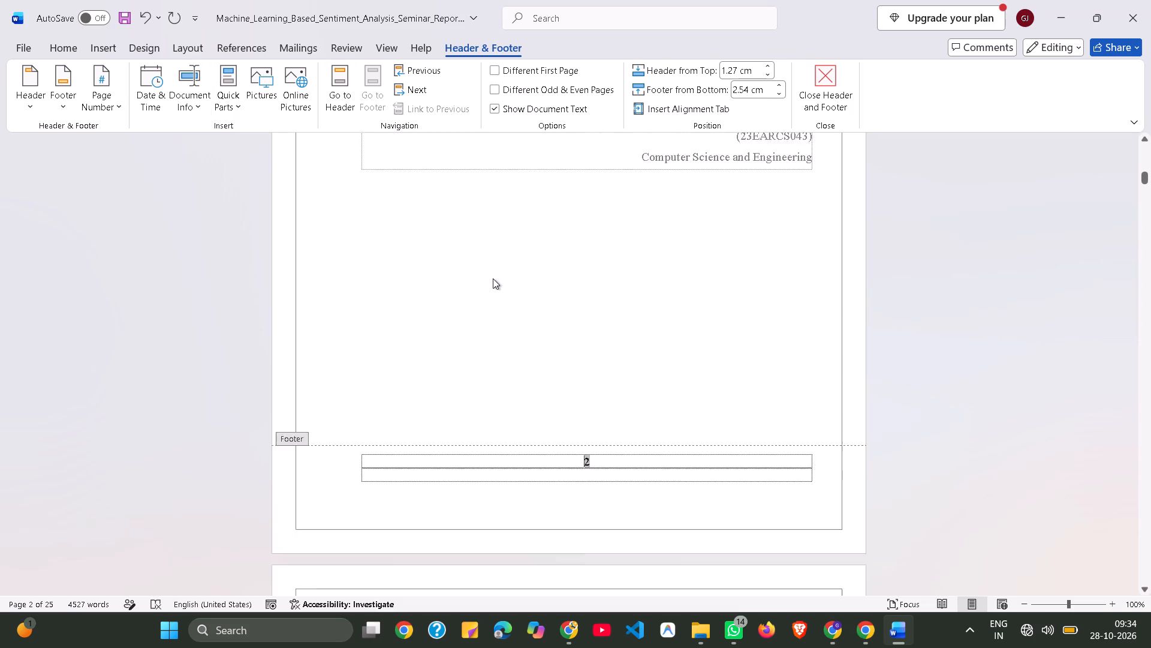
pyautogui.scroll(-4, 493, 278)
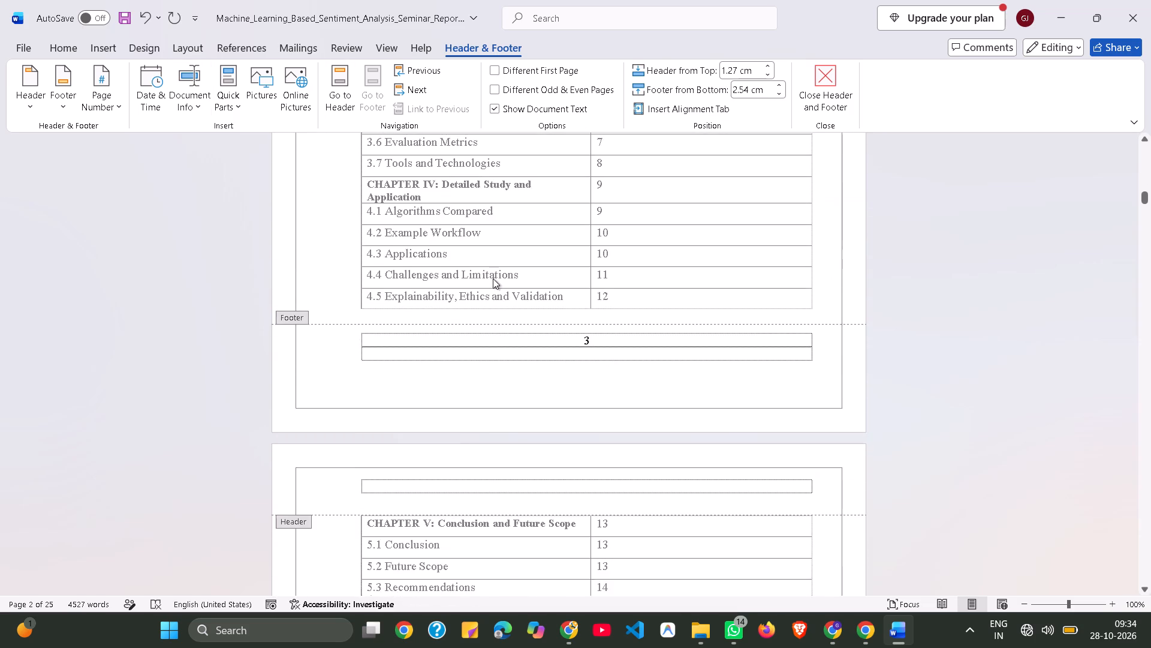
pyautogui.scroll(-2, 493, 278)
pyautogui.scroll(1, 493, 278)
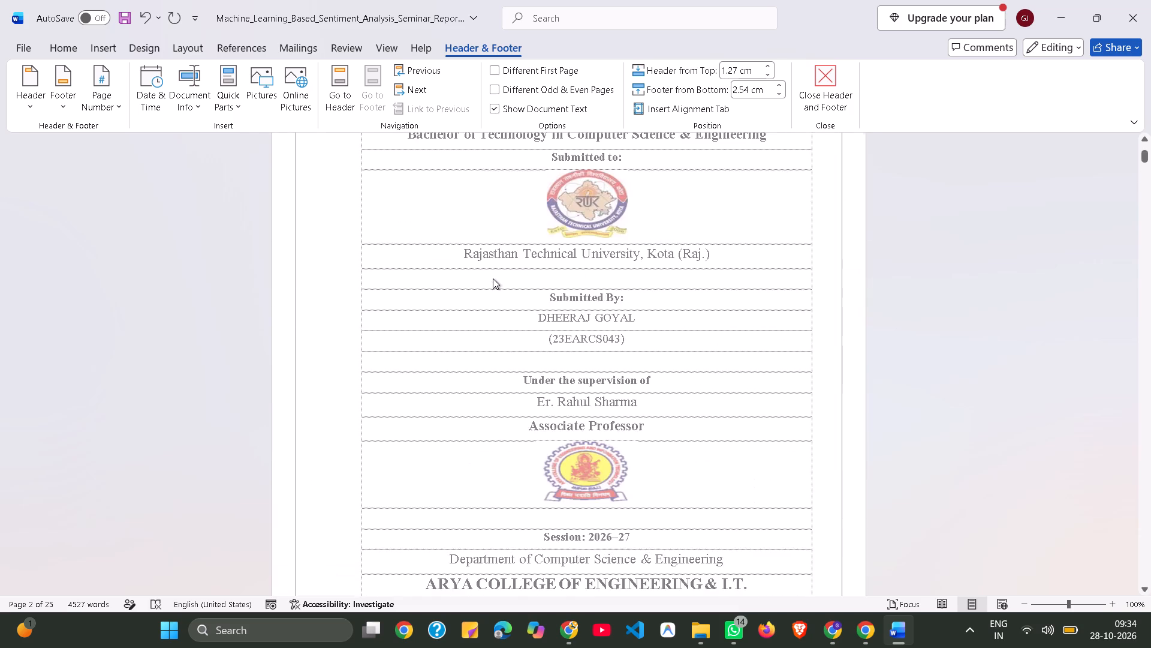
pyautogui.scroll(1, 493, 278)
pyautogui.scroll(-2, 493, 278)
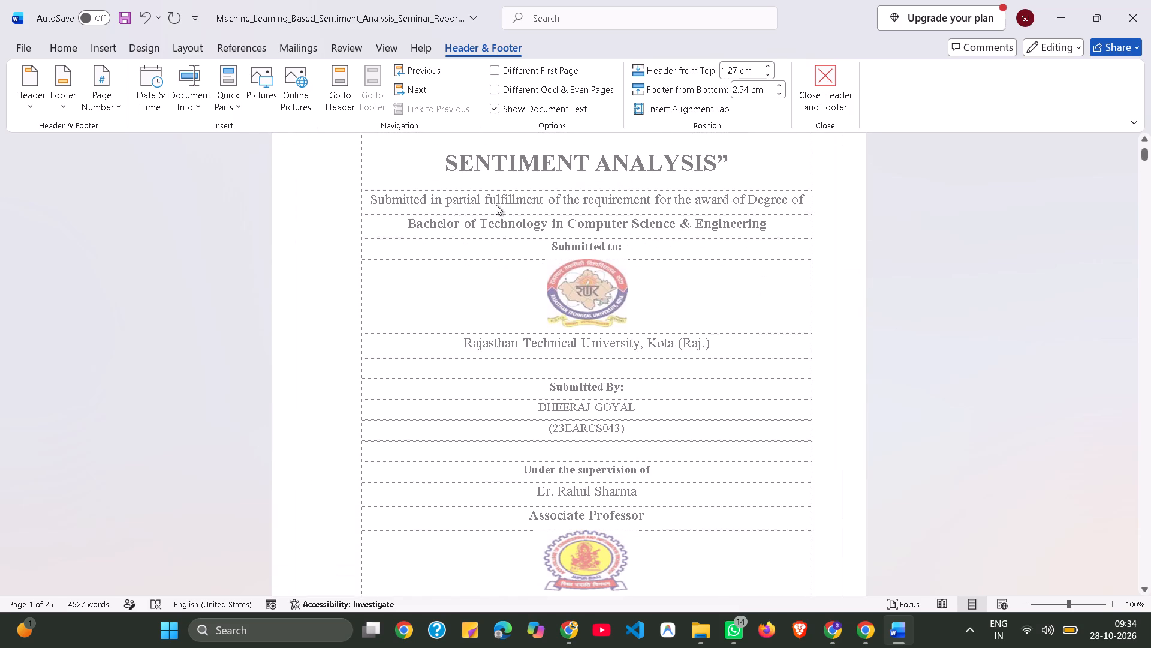
# Turn the Different First Page option back on to exclude the cover page from the page numbering.
pyautogui.click(495, 71)
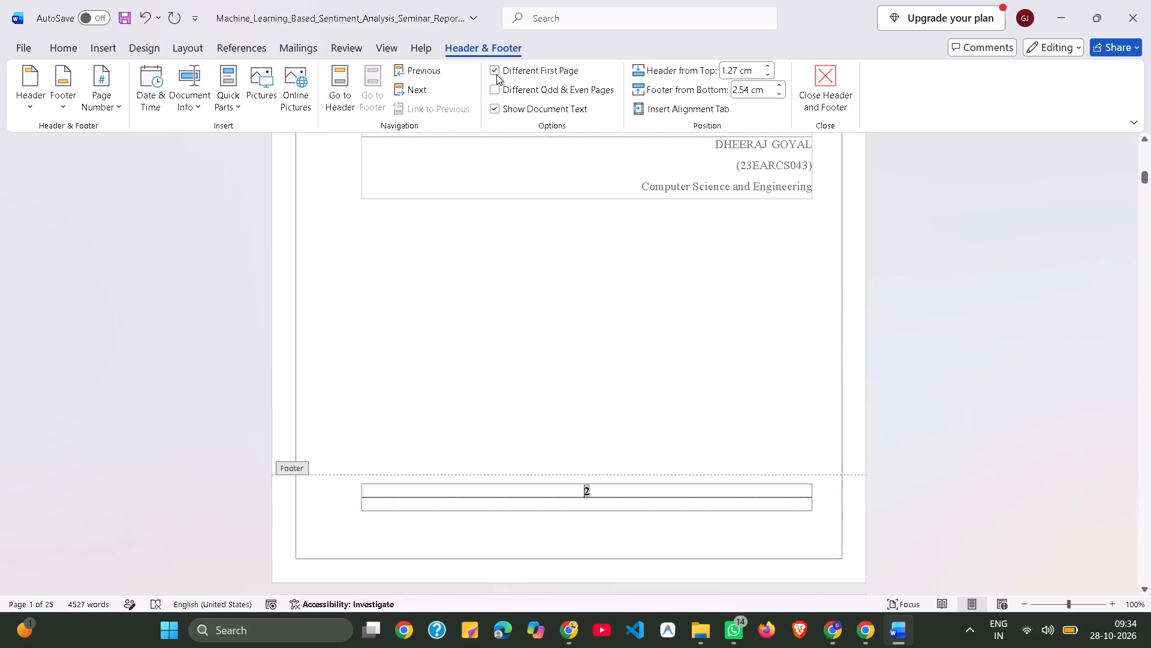
pyautogui.scroll(3, 559, 263)
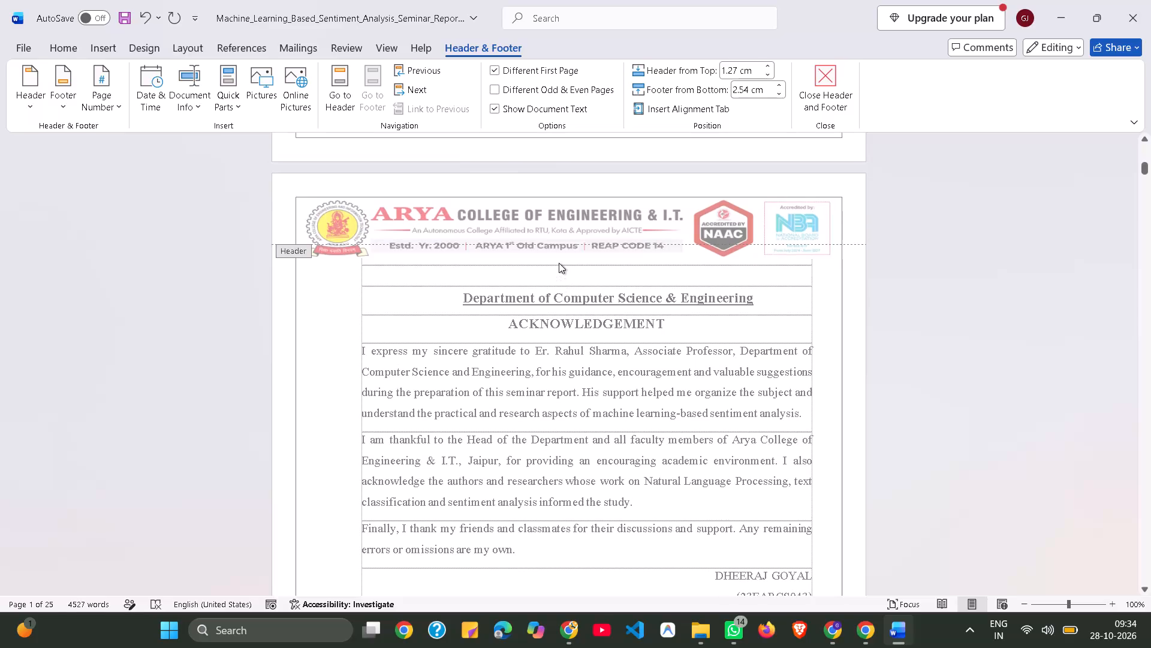
pyautogui.click(514, 127)
pyautogui.scroll(20, 514, 127)
pyautogui.scroll(2, 514, 127)
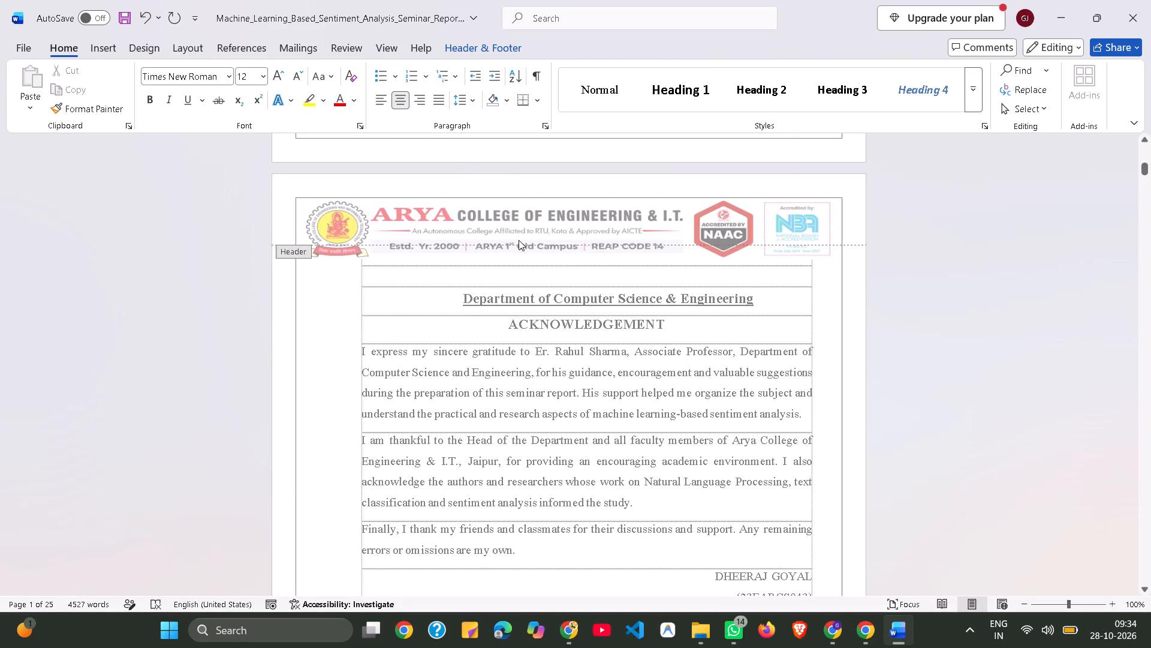
# Delete the page number from the footer of the acknowledgement page.
pyautogui.scroll(8, 653, 241)
pyautogui.scroll(-2, 653, 241)
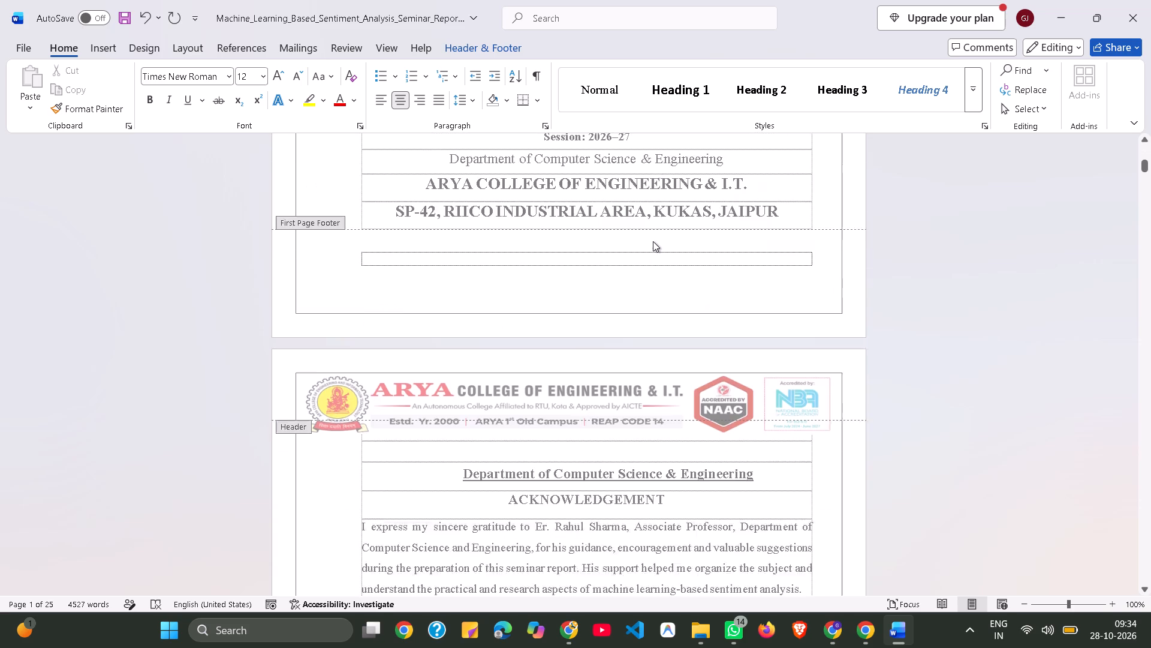
pyautogui.scroll(-3, 653, 241)
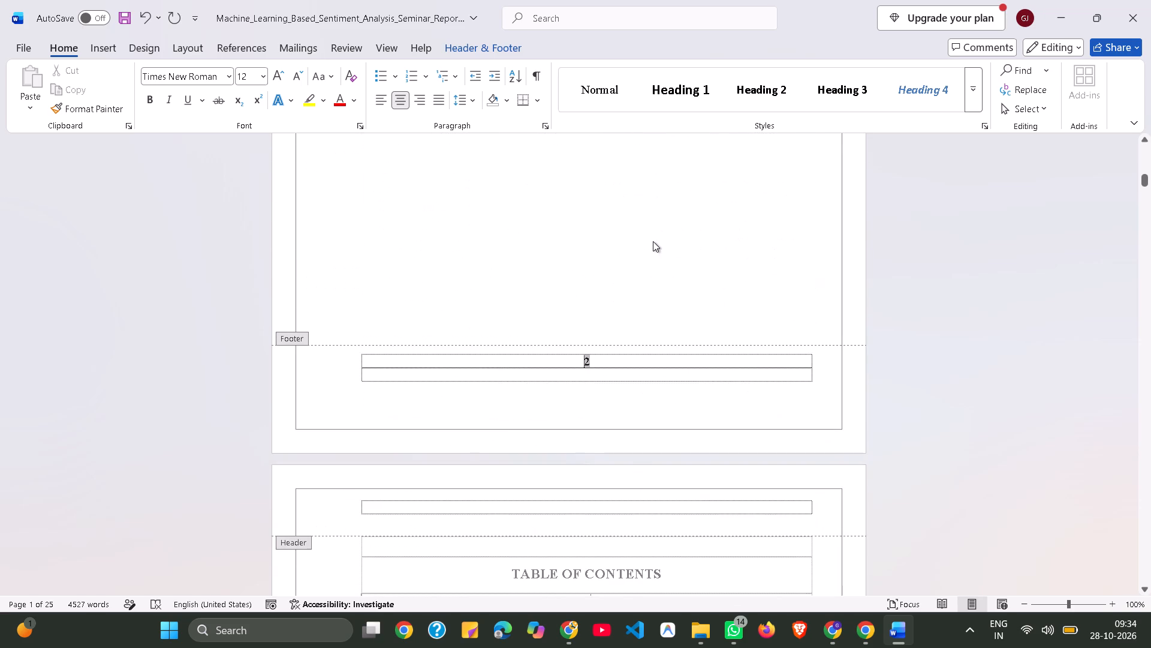
pyautogui.scroll(2, 653, 241)
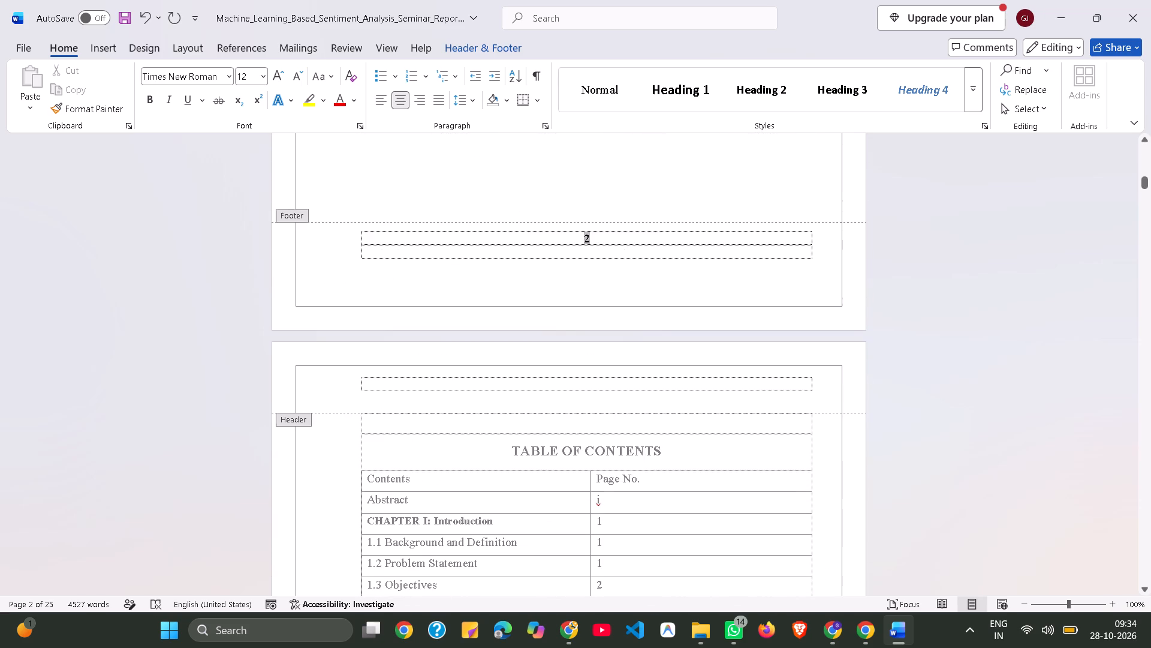
pyautogui.click(629, 242)
pyautogui.press('BackSpace')
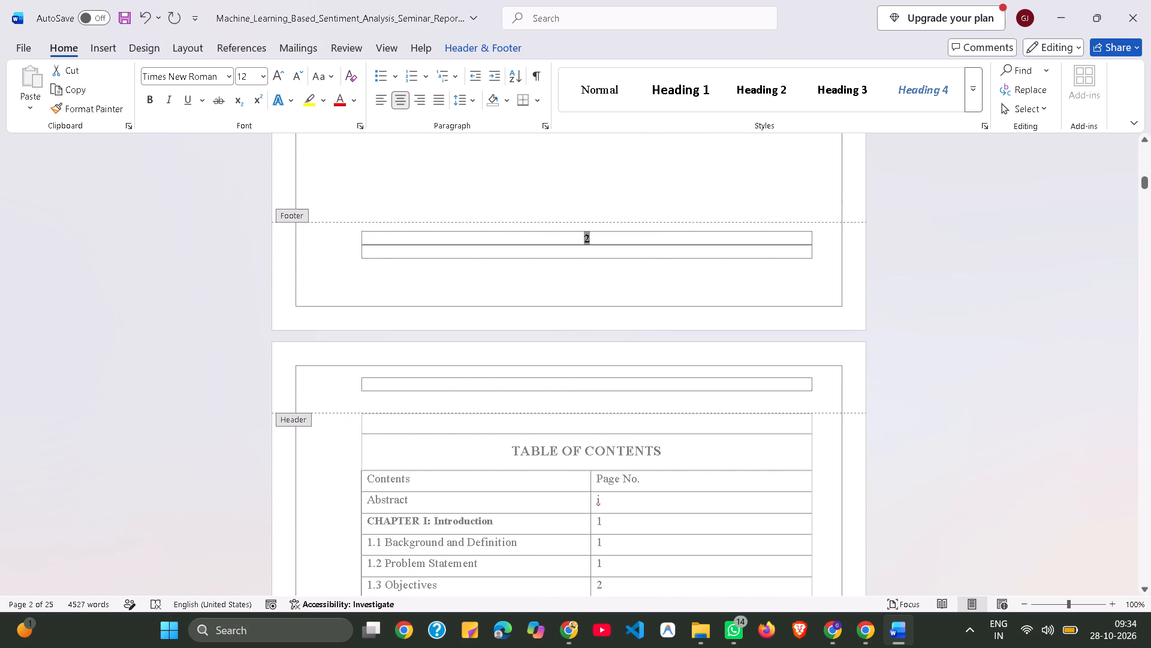
pyautogui.press('BackSpace')
# Check the footers from the cover page through the table of contents, abstract and Chapter I pages.
pyautogui.scroll(-3, 629, 242)
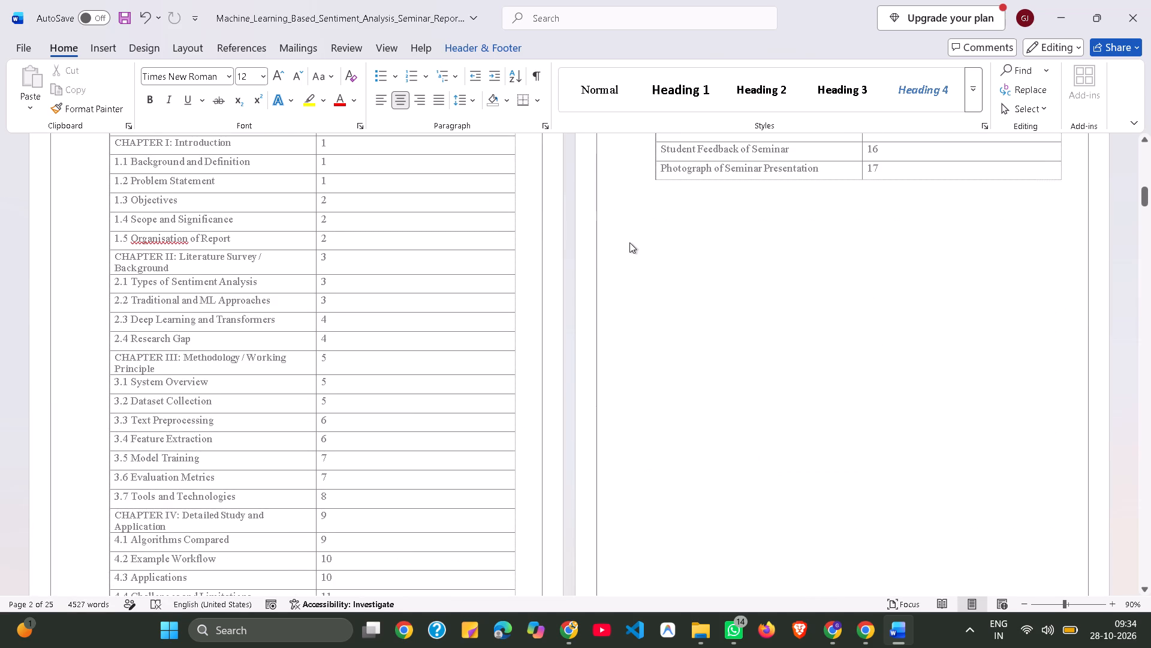
pyautogui.scroll(-1, 629, 242)
pyautogui.scroll(4, 629, 242)
pyautogui.scroll(-1, 629, 242)
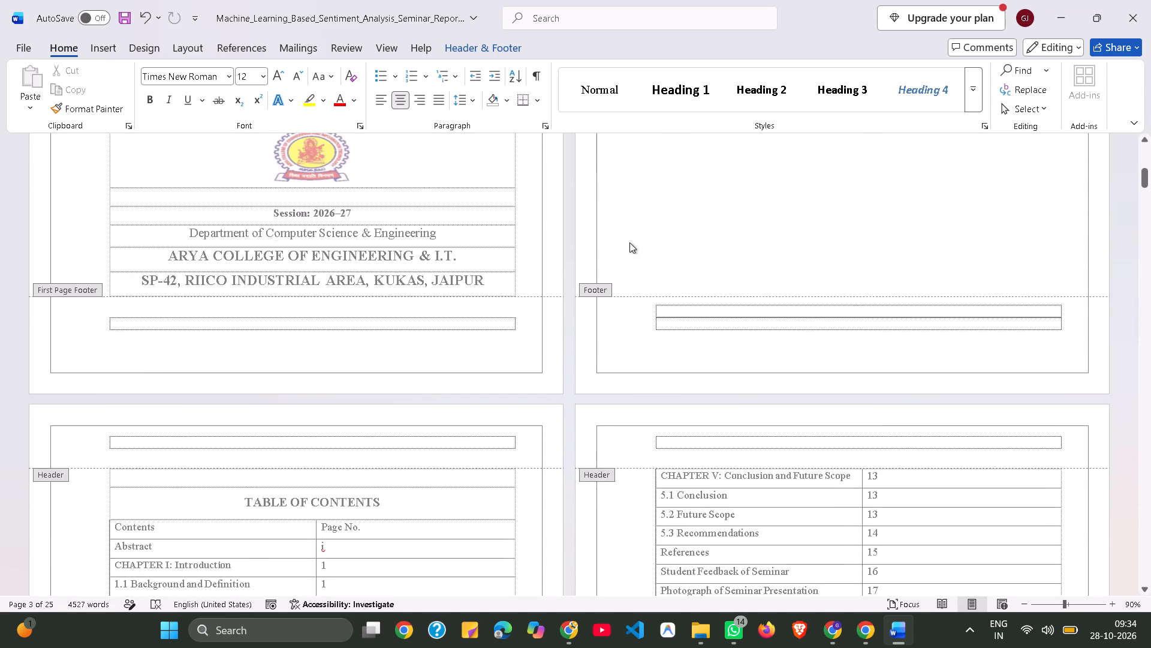
pyautogui.scroll(-3, 629, 242)
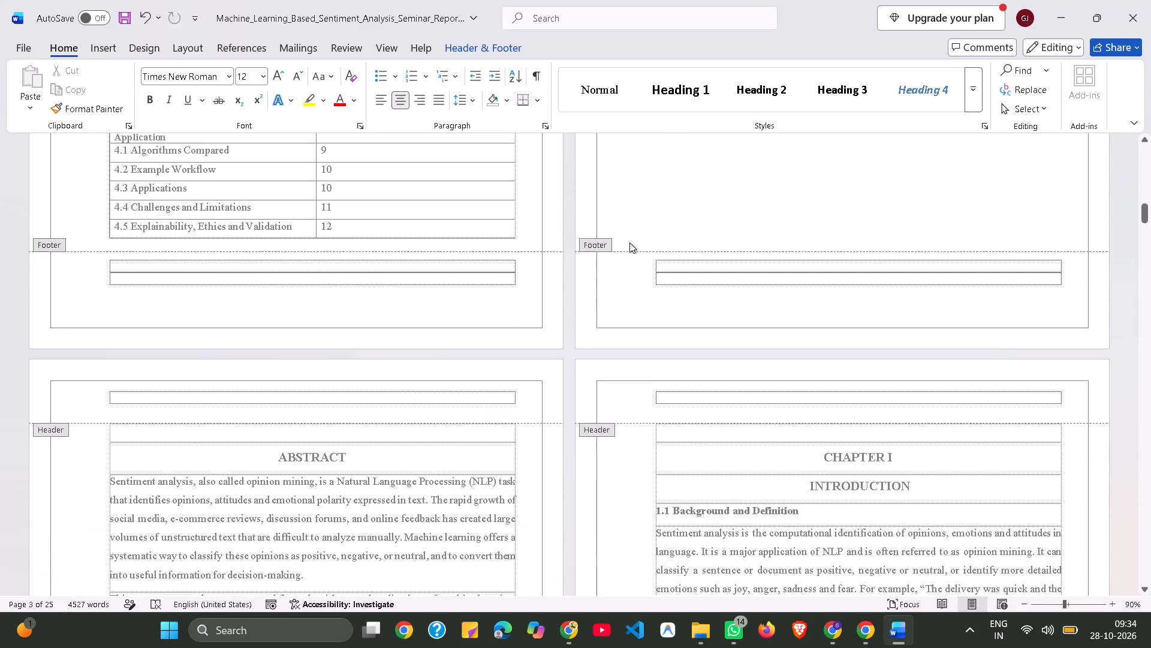
pyautogui.scroll(-6, 629, 242)
pyautogui.scroll(1, 629, 242)
pyautogui.scroll(-1, 629, 242)
pyautogui.scroll(1, 629, 242)
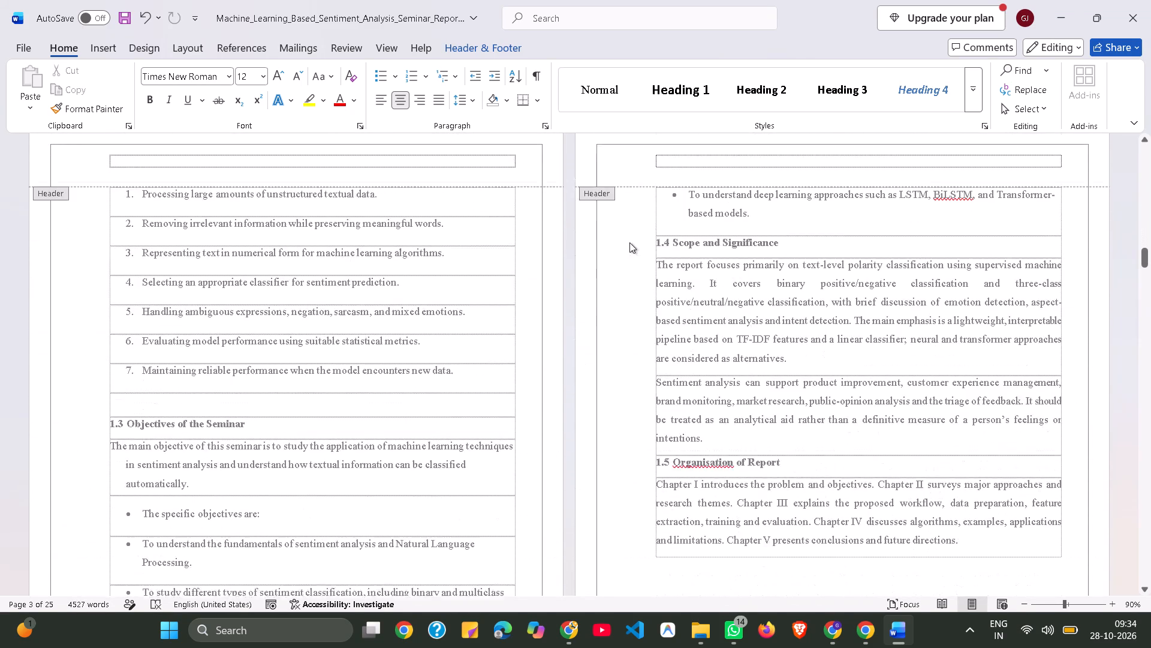
pyautogui.scroll(1, 629, 242)
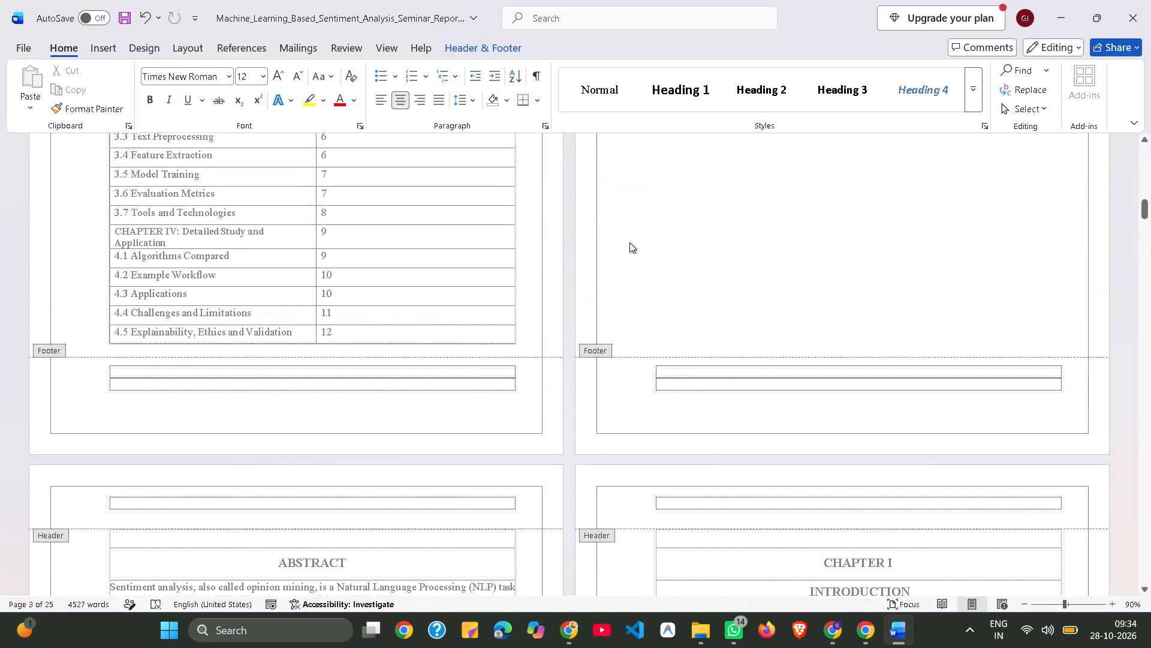
pyautogui.scroll(1, 629, 242)
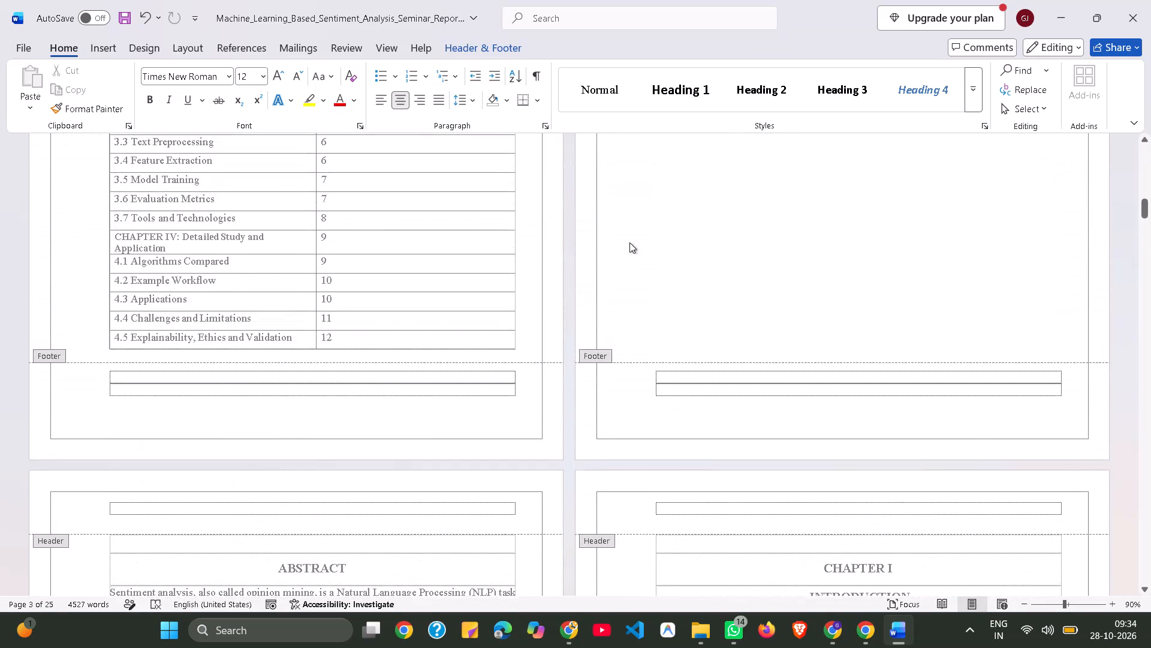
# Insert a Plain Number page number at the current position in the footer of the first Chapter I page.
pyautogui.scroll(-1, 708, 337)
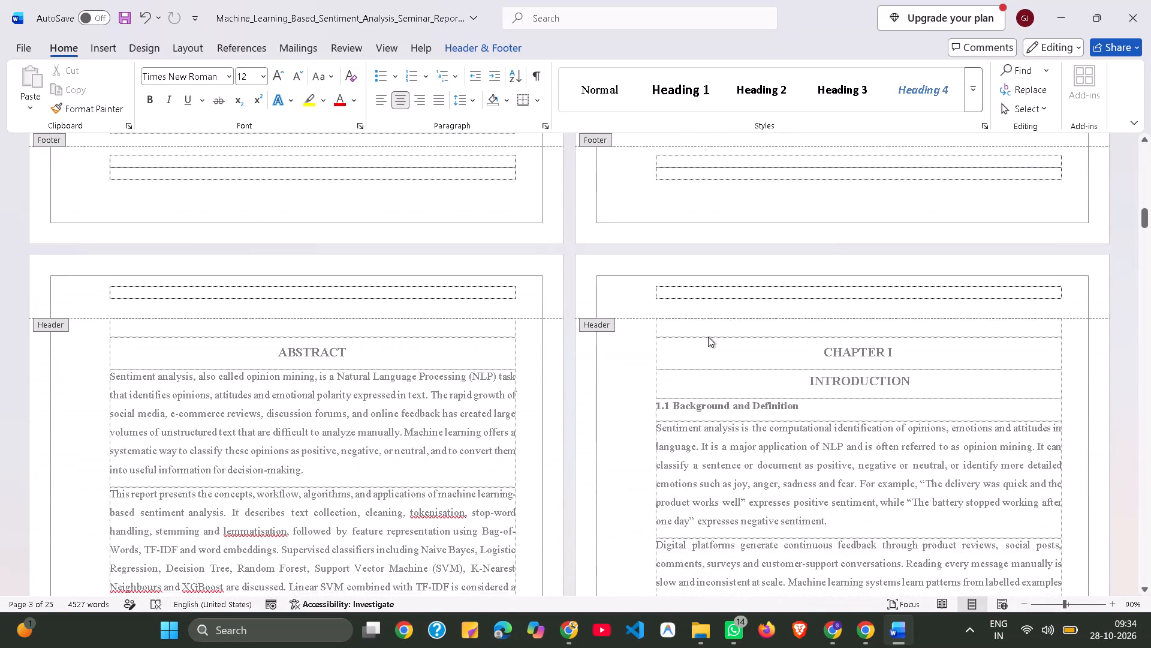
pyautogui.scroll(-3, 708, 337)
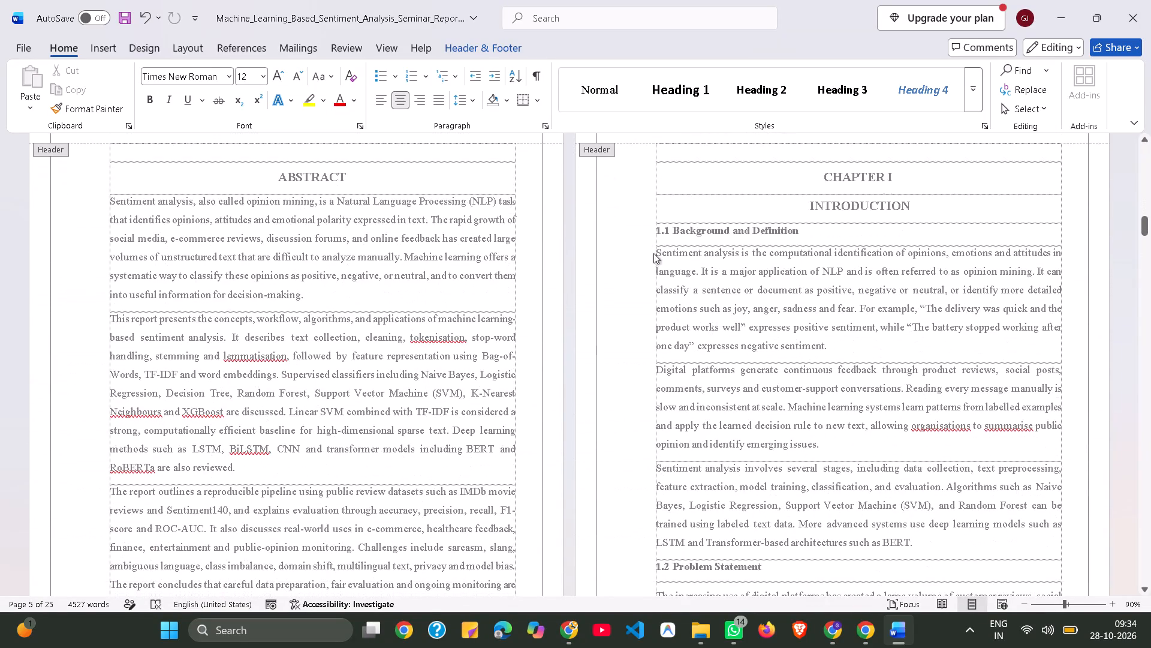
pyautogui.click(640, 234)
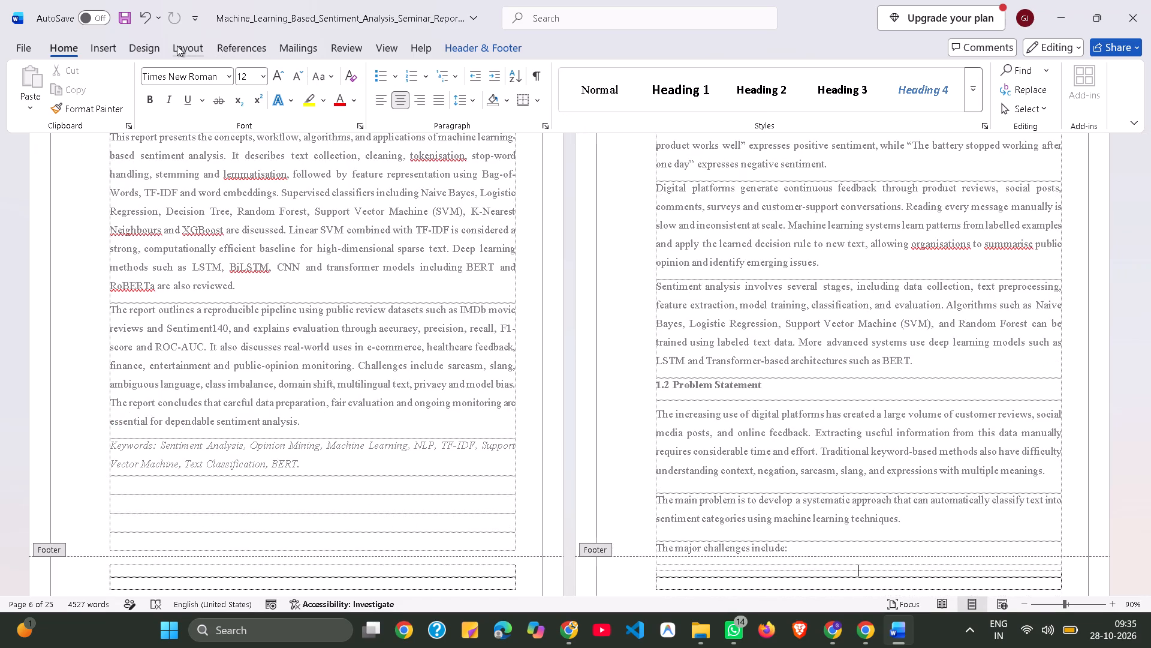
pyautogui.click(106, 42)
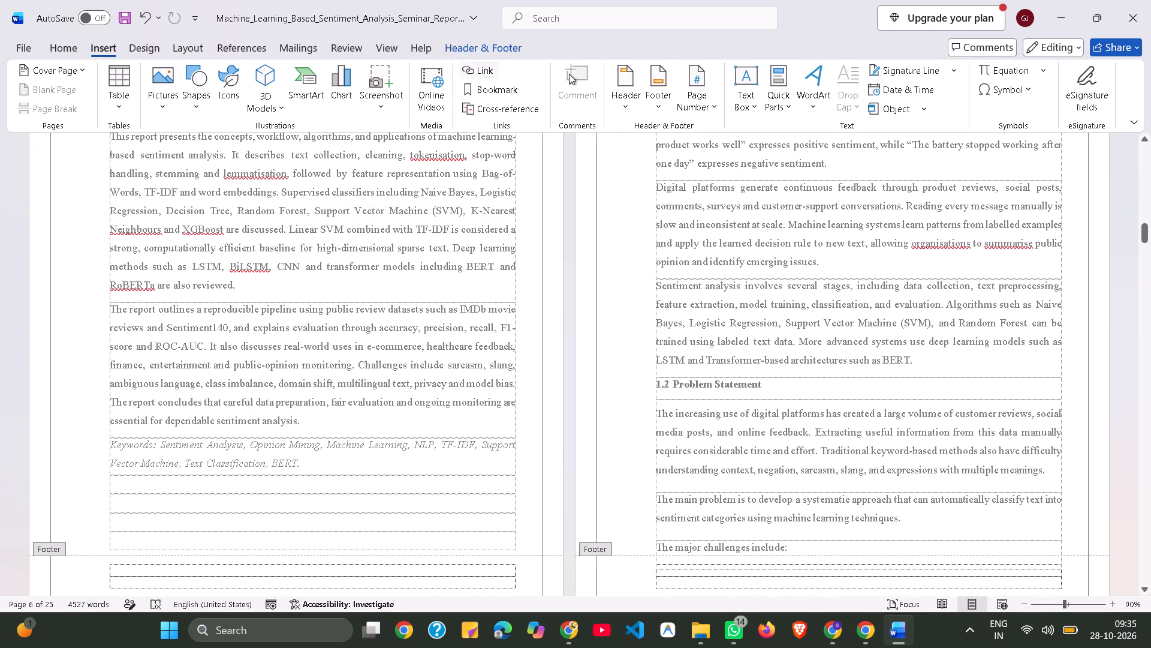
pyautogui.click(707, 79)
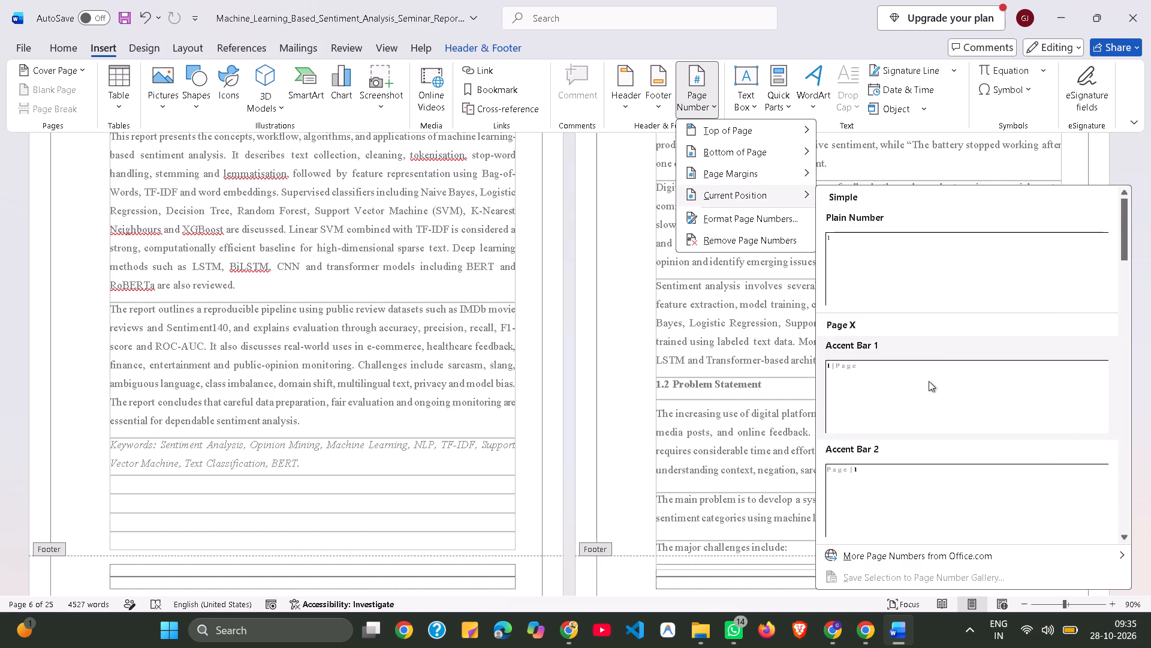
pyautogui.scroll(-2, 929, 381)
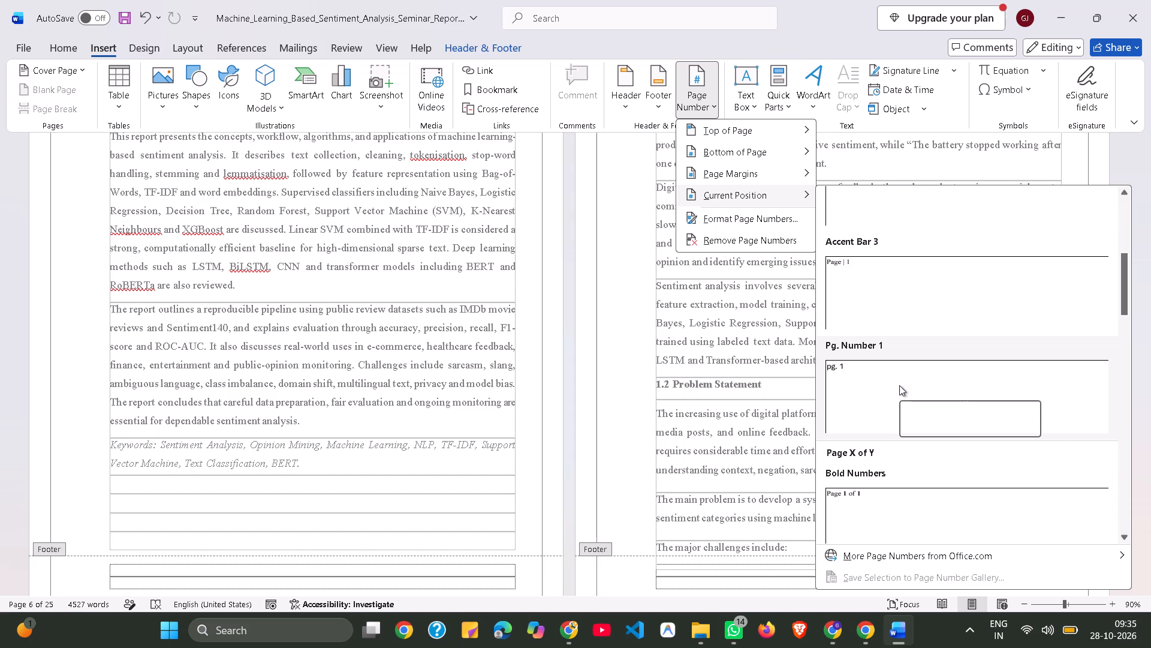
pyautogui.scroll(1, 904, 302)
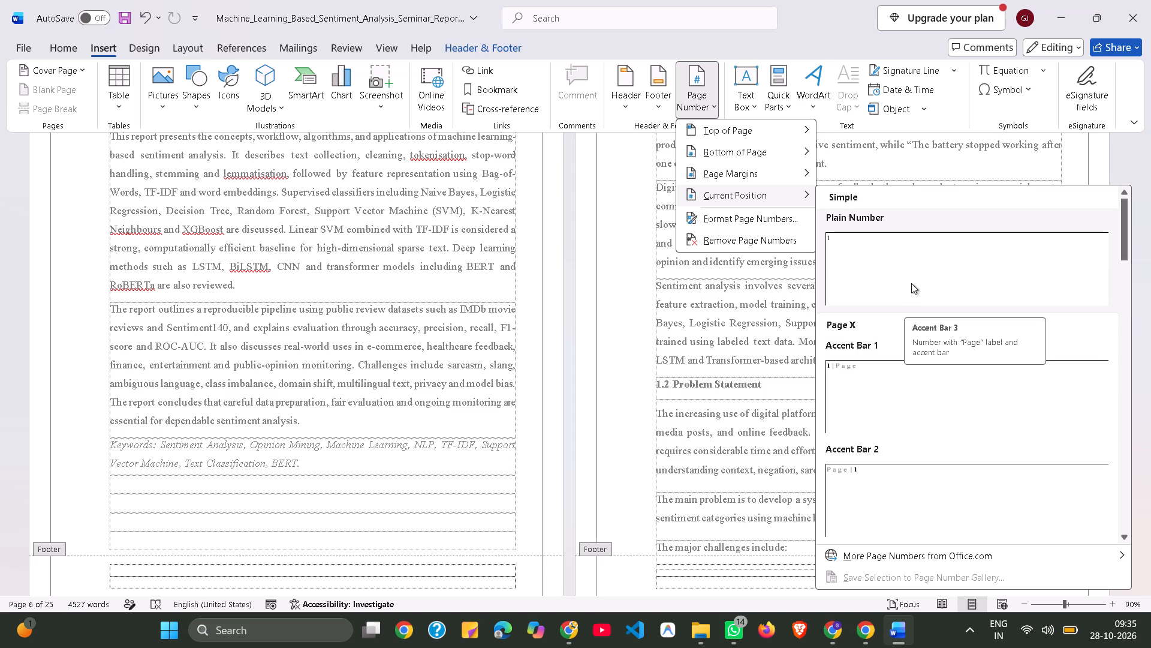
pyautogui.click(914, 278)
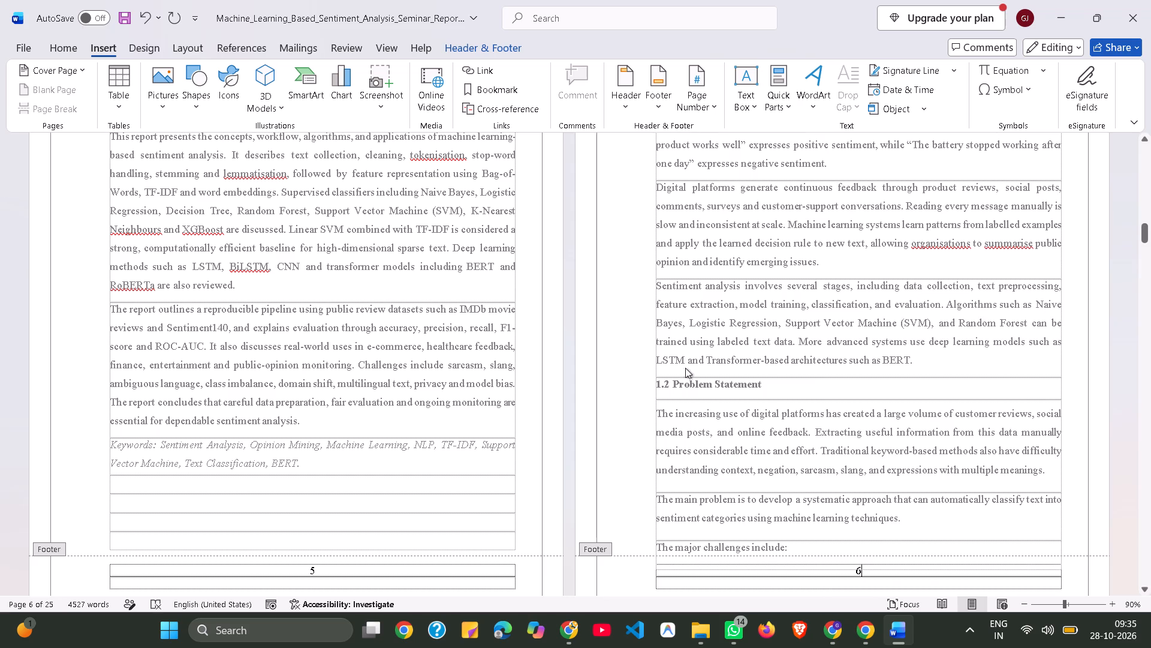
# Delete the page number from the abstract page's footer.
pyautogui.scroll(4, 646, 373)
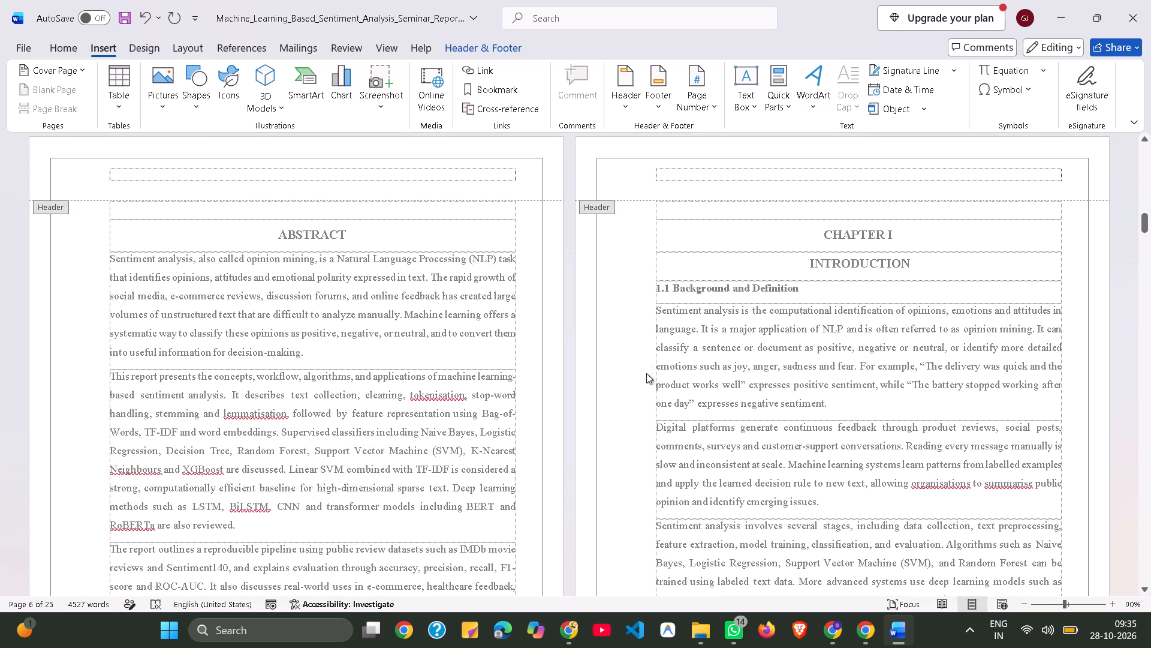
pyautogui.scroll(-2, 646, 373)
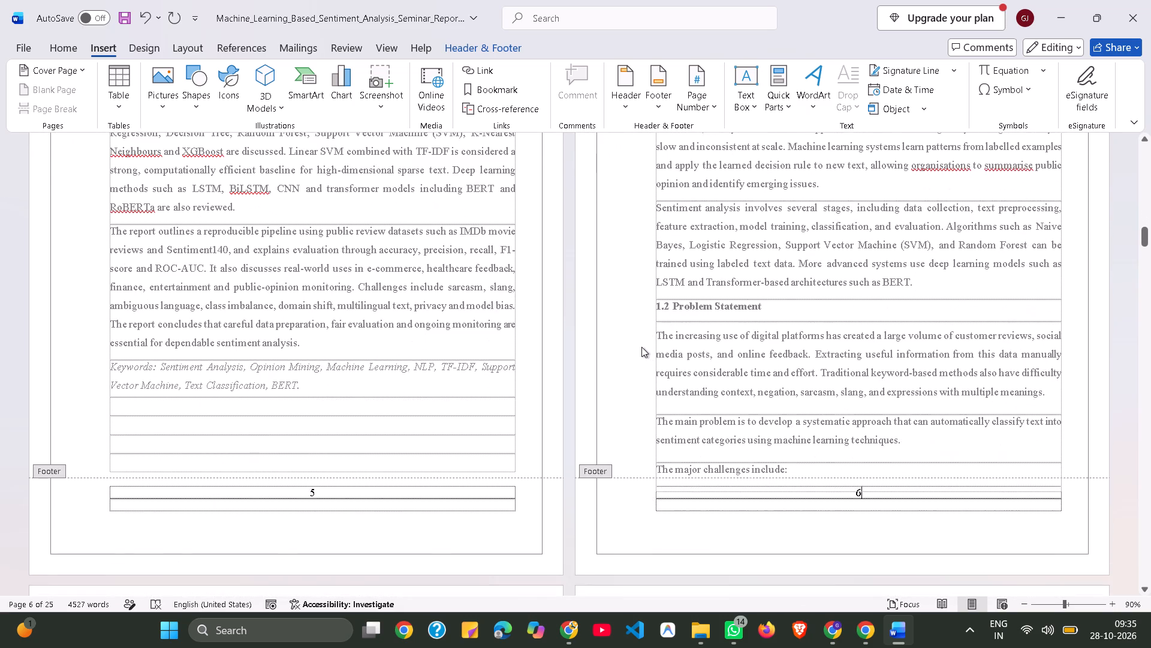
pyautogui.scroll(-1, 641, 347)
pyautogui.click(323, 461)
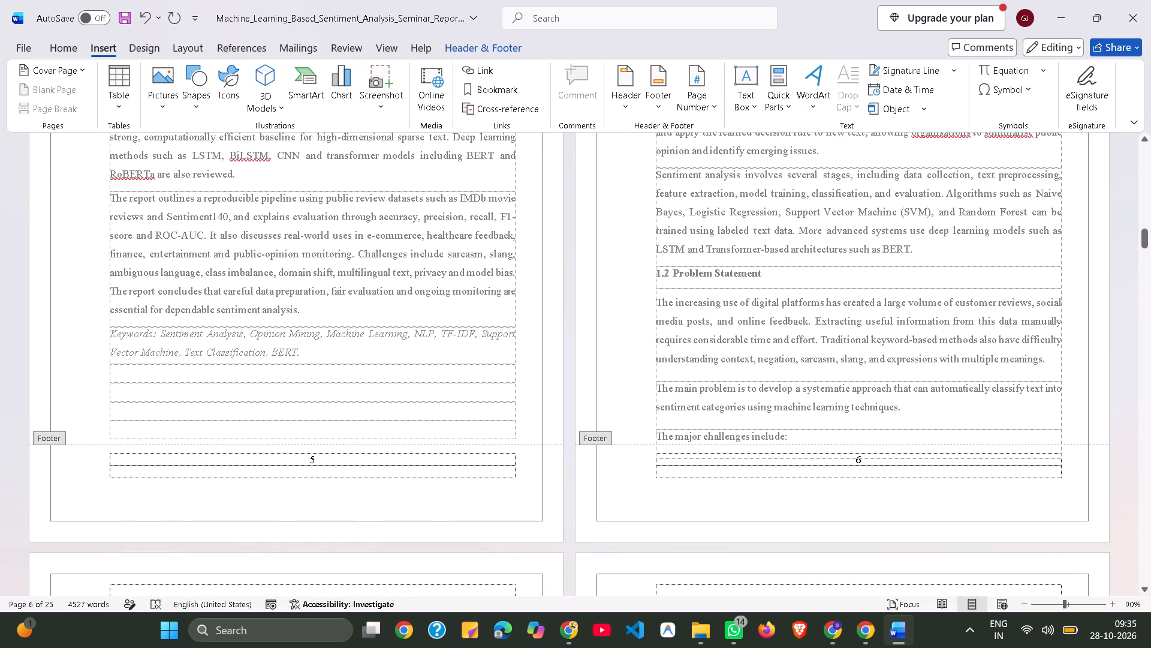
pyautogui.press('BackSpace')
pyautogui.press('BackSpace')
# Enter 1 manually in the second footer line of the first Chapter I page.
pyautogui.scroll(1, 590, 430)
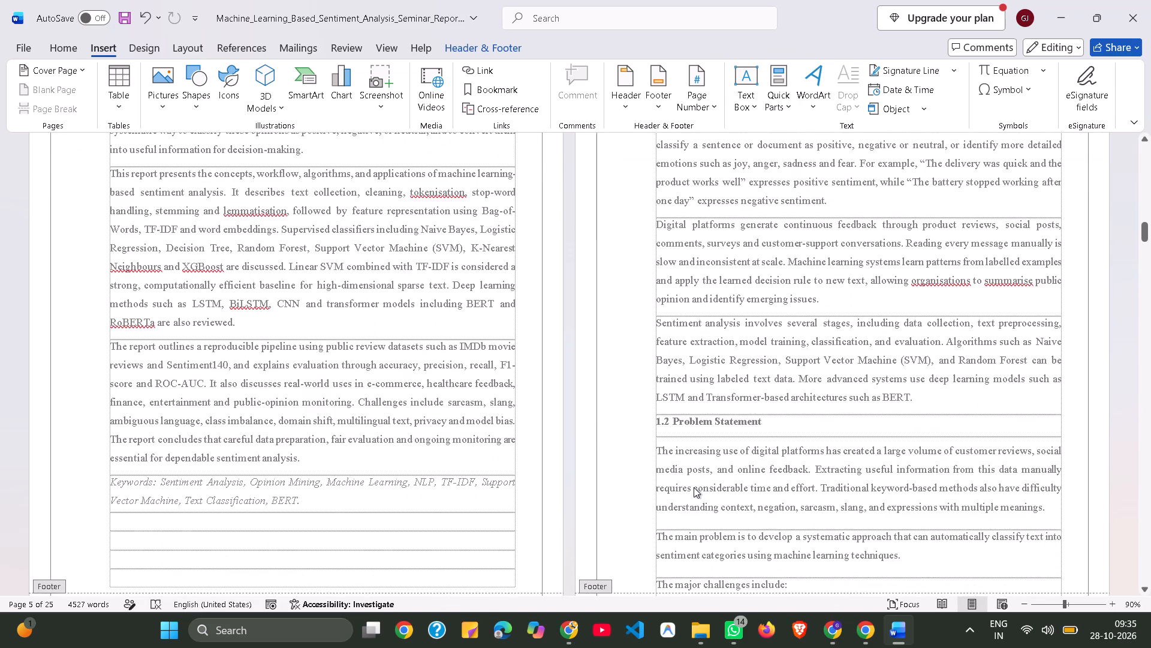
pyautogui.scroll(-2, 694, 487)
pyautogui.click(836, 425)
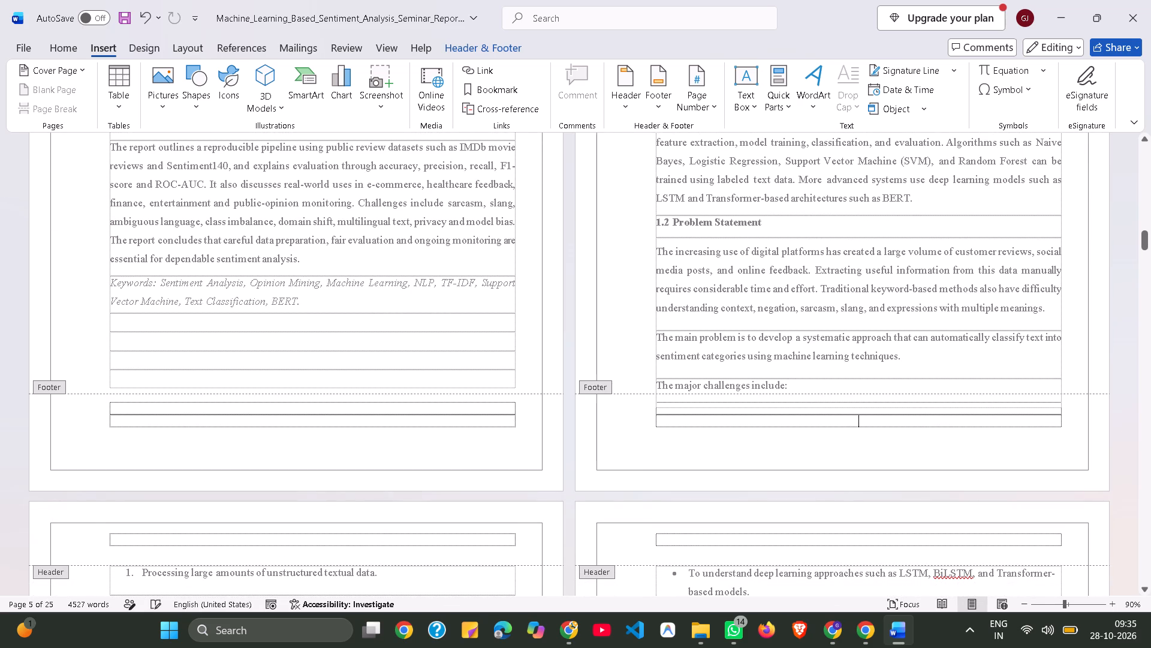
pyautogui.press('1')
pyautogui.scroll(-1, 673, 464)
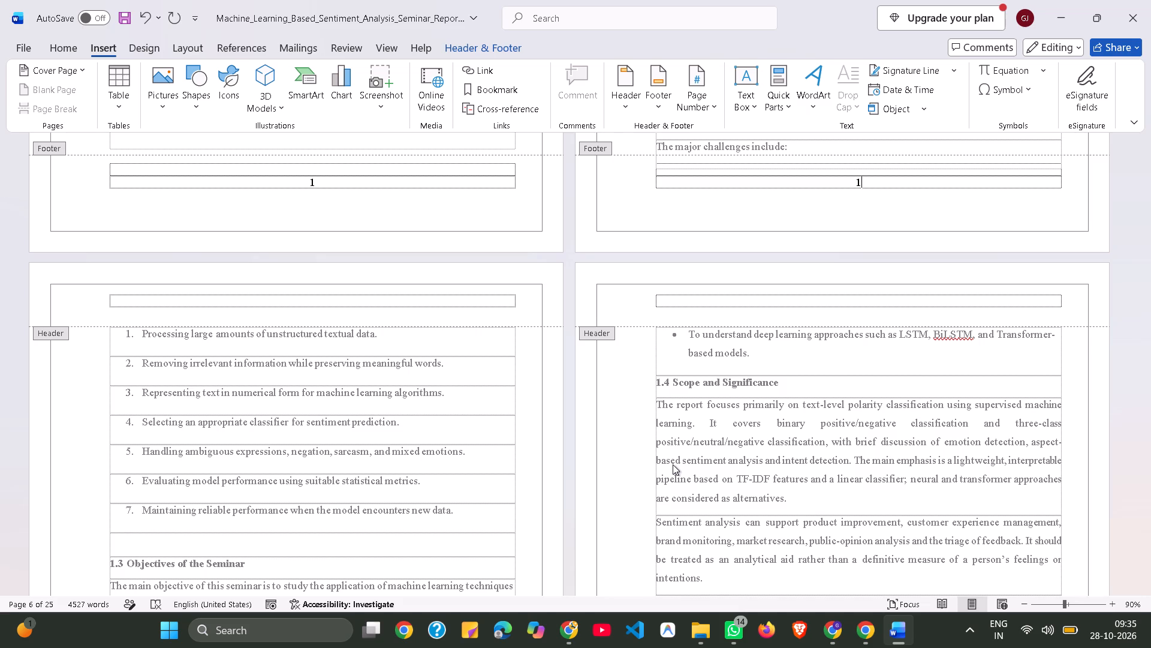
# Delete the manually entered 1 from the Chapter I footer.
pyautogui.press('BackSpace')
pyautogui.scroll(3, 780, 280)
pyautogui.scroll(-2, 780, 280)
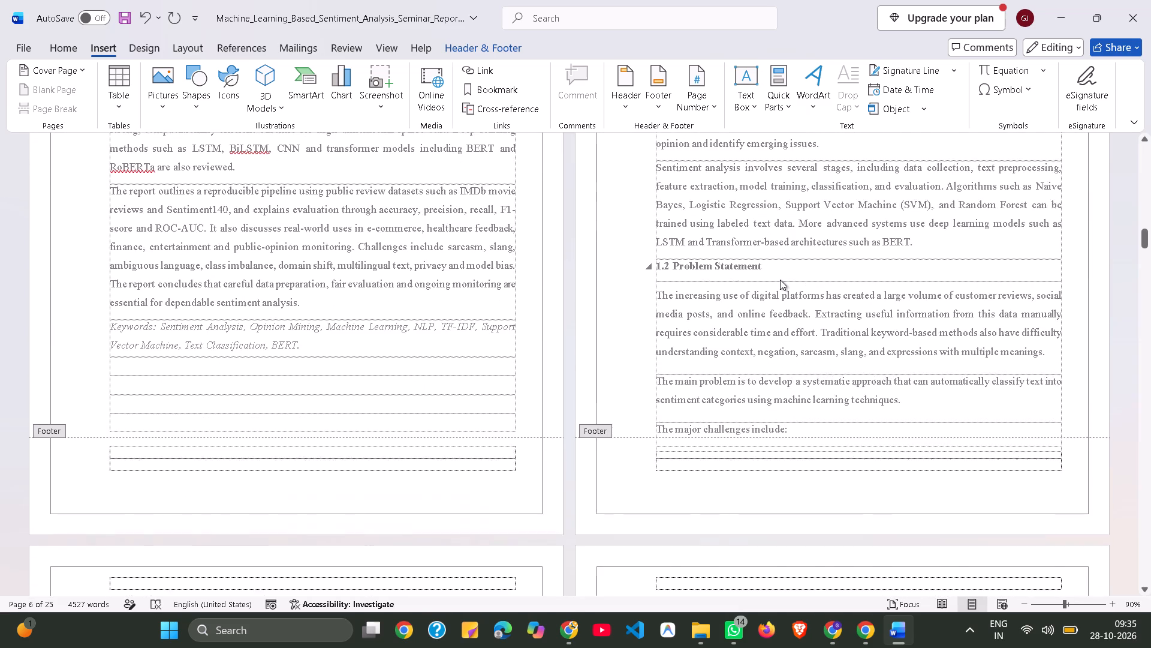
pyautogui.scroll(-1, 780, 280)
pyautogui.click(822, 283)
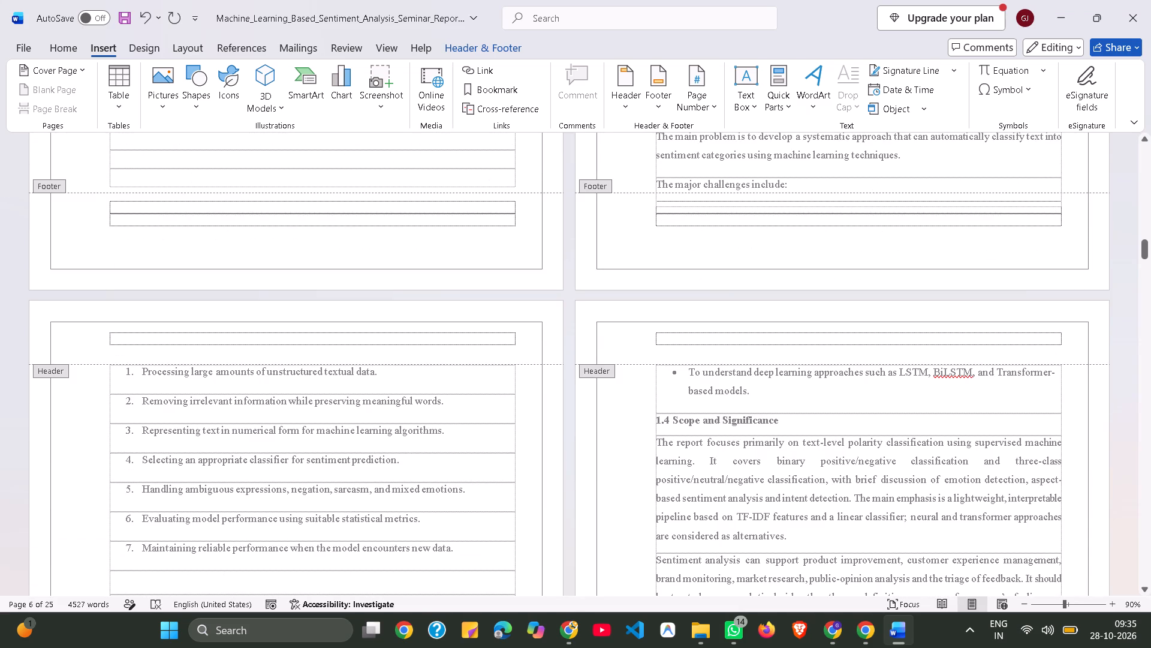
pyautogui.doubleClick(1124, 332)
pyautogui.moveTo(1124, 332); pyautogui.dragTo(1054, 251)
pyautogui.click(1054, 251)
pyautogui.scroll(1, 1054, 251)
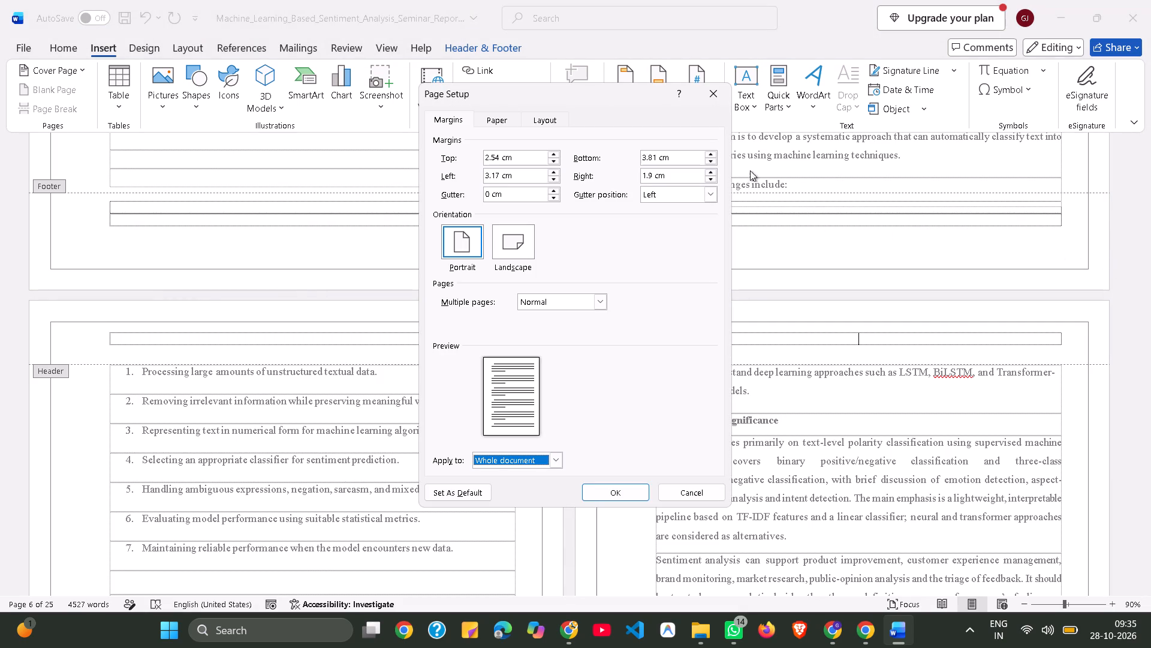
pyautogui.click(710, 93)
# Leave header and footer editing and return to the body text of section 1.1 in Chapter I.
pyautogui.scroll(2, 817, 244)
pyautogui.click(817, 244)
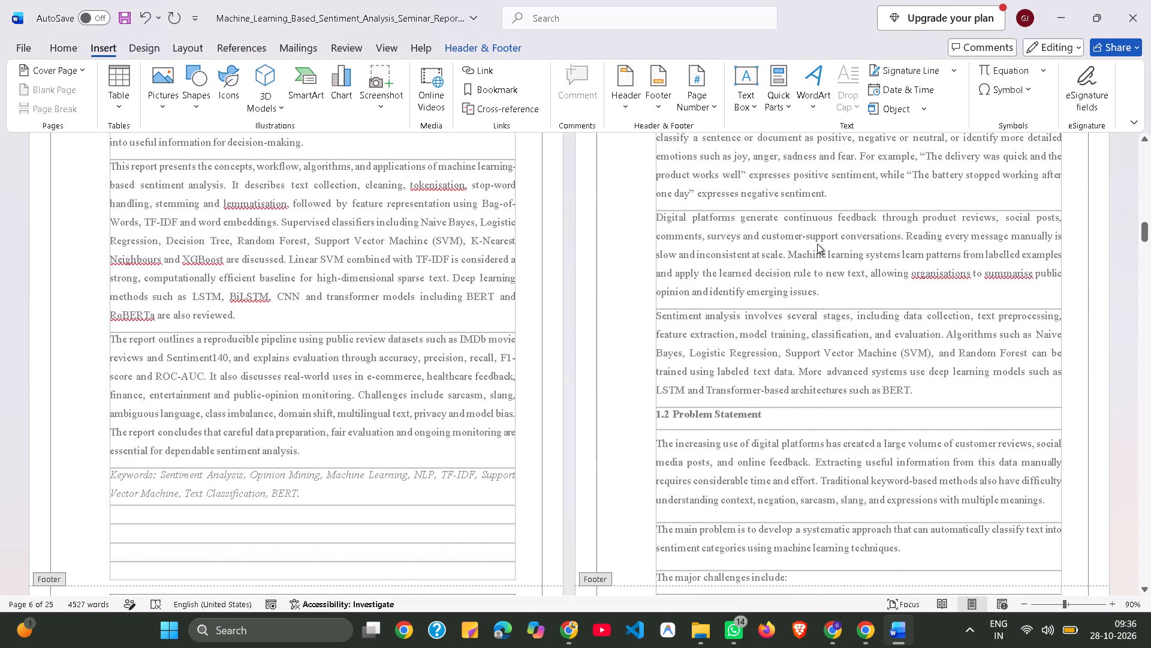
pyautogui.tripleClick(817, 244)
pyautogui.click(817, 244)
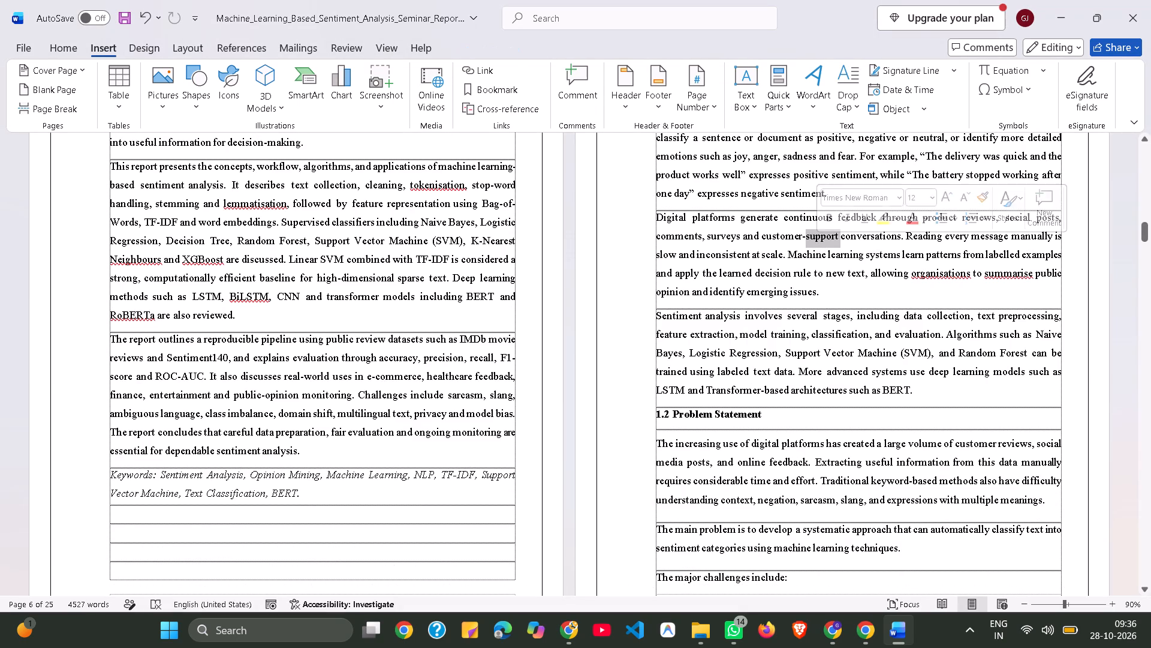
pyautogui.click(897, 290)
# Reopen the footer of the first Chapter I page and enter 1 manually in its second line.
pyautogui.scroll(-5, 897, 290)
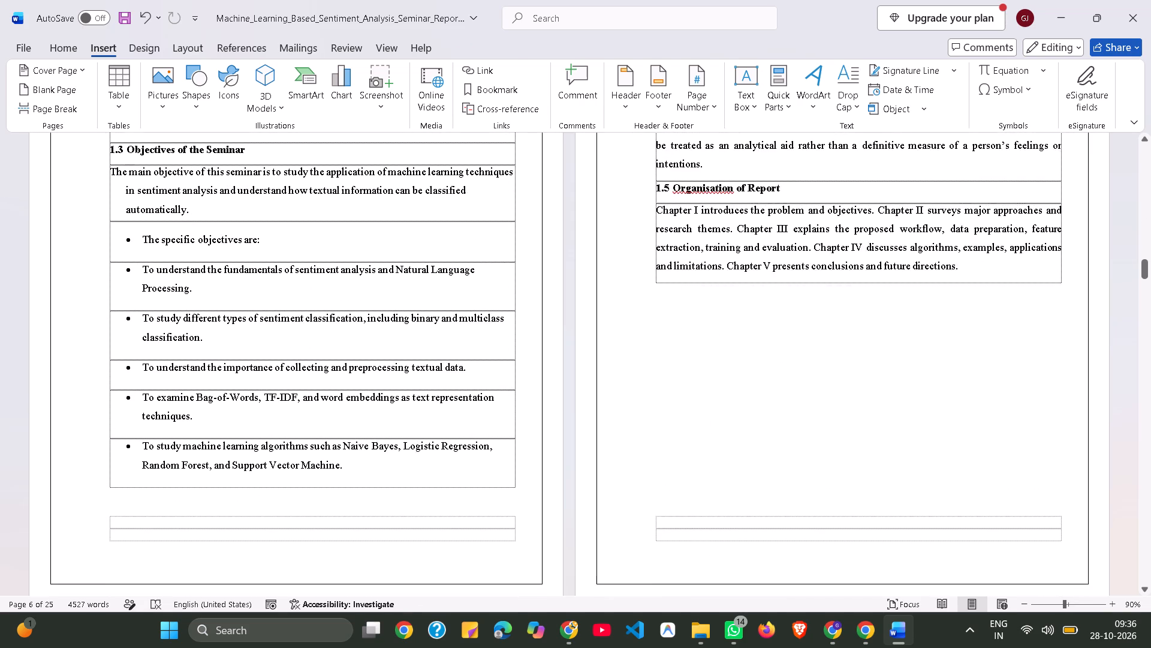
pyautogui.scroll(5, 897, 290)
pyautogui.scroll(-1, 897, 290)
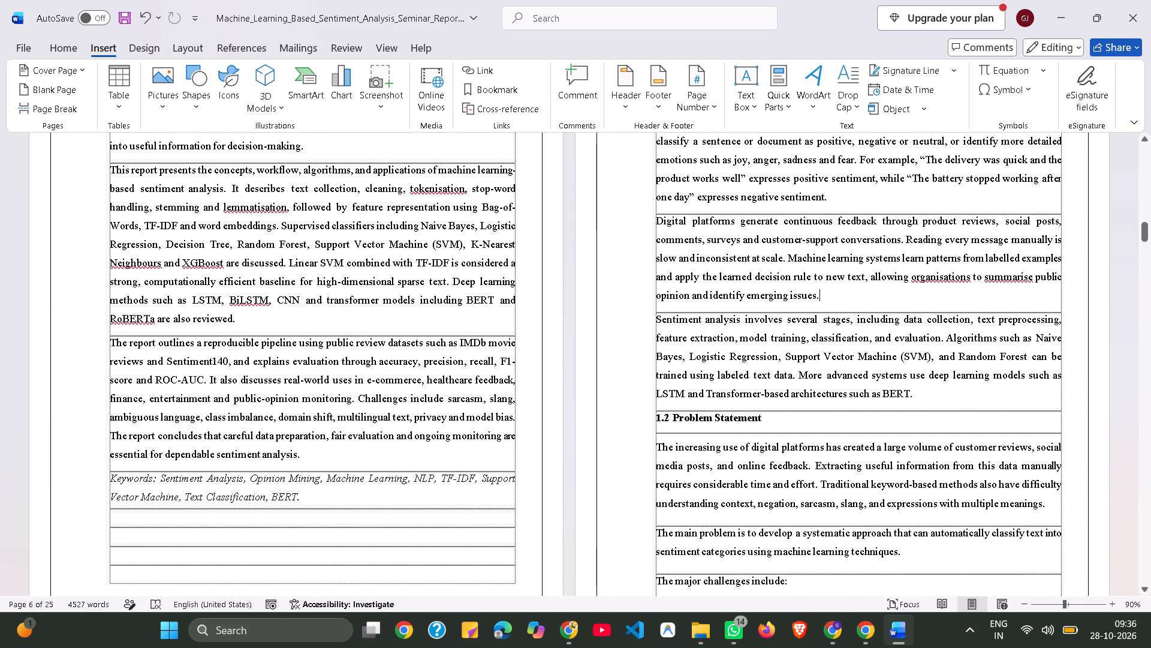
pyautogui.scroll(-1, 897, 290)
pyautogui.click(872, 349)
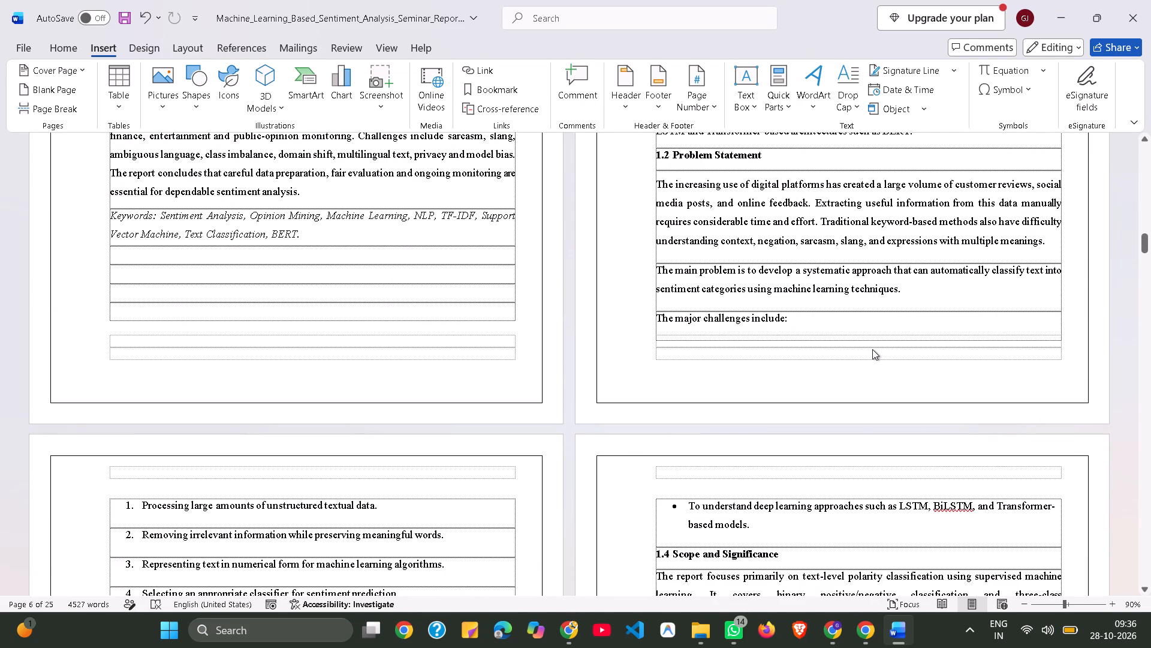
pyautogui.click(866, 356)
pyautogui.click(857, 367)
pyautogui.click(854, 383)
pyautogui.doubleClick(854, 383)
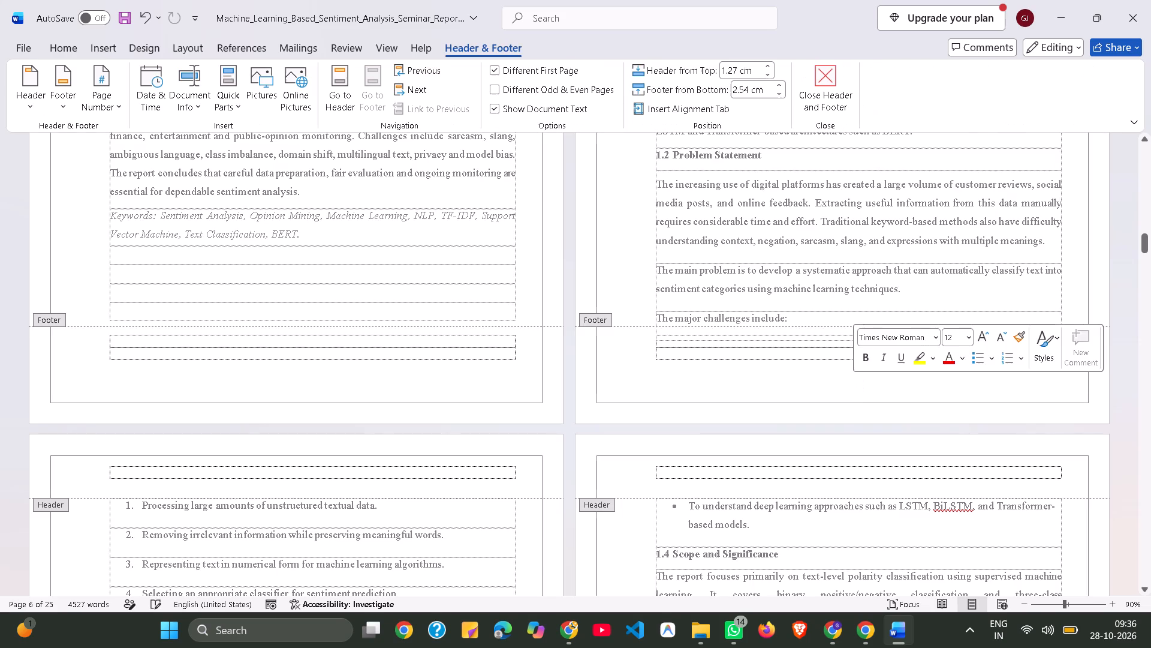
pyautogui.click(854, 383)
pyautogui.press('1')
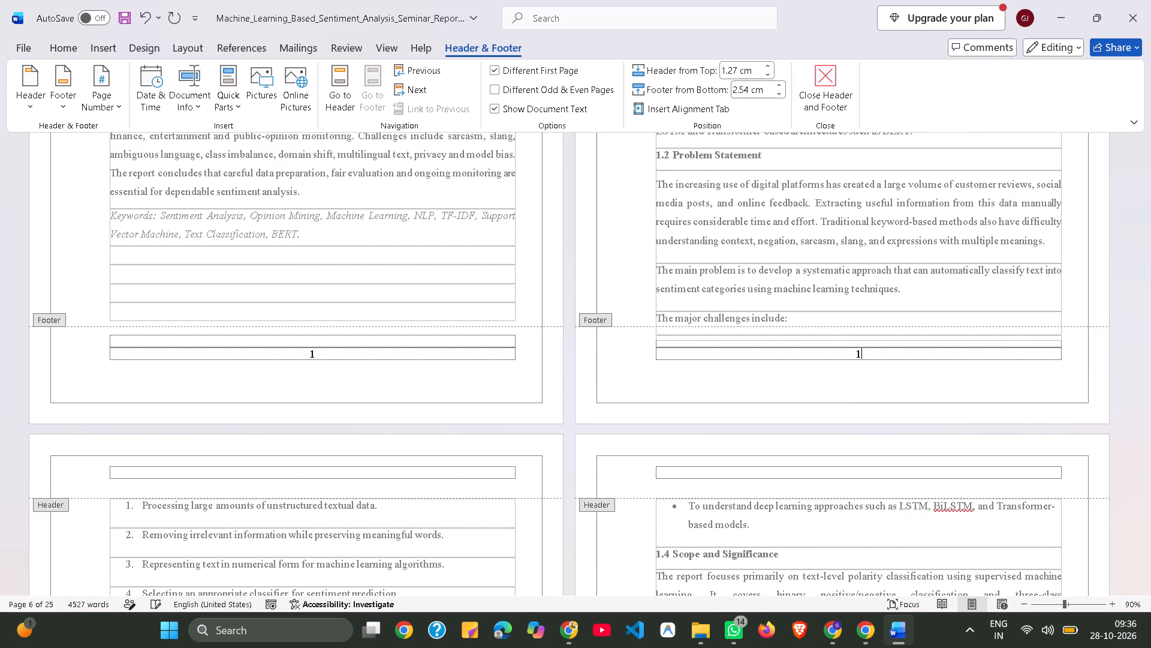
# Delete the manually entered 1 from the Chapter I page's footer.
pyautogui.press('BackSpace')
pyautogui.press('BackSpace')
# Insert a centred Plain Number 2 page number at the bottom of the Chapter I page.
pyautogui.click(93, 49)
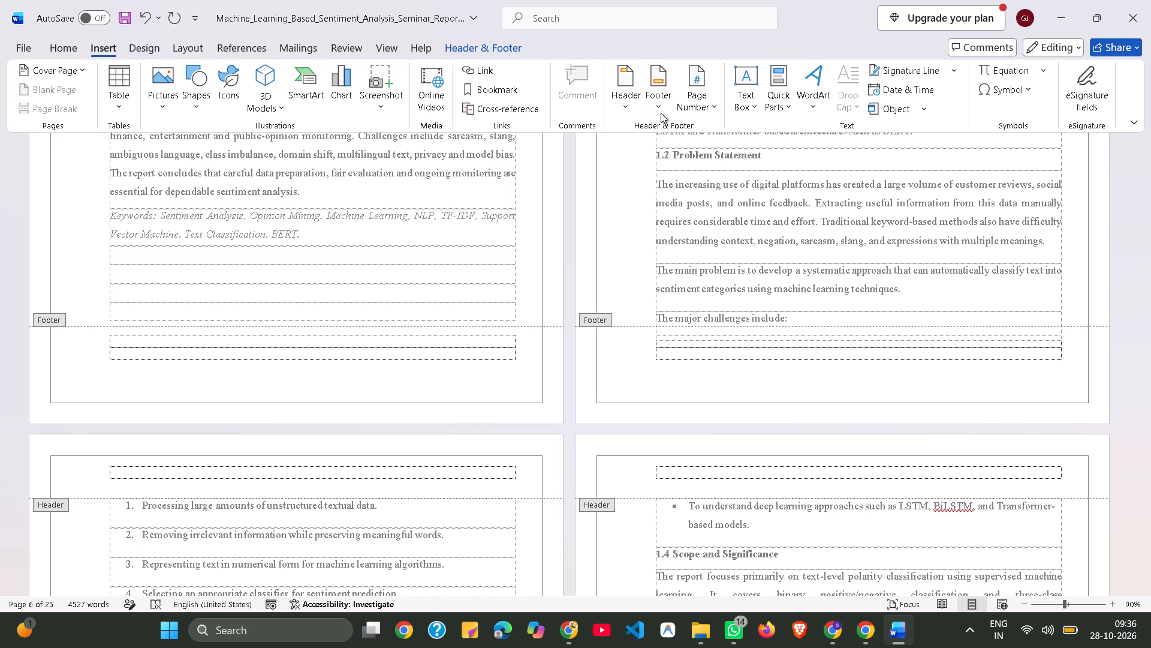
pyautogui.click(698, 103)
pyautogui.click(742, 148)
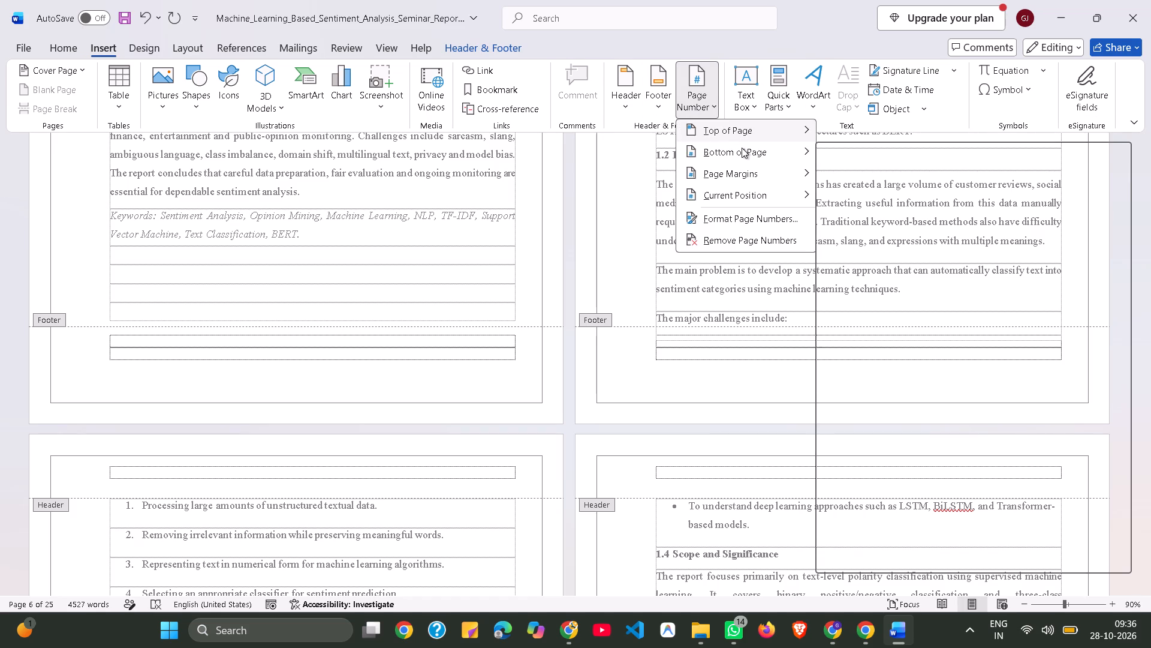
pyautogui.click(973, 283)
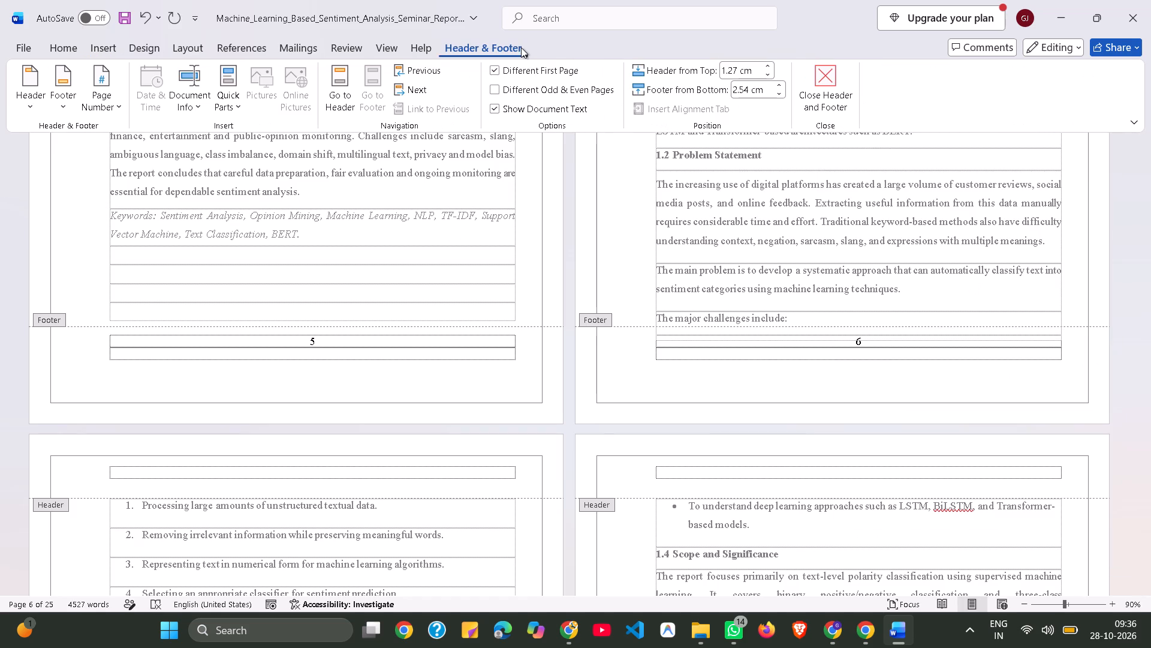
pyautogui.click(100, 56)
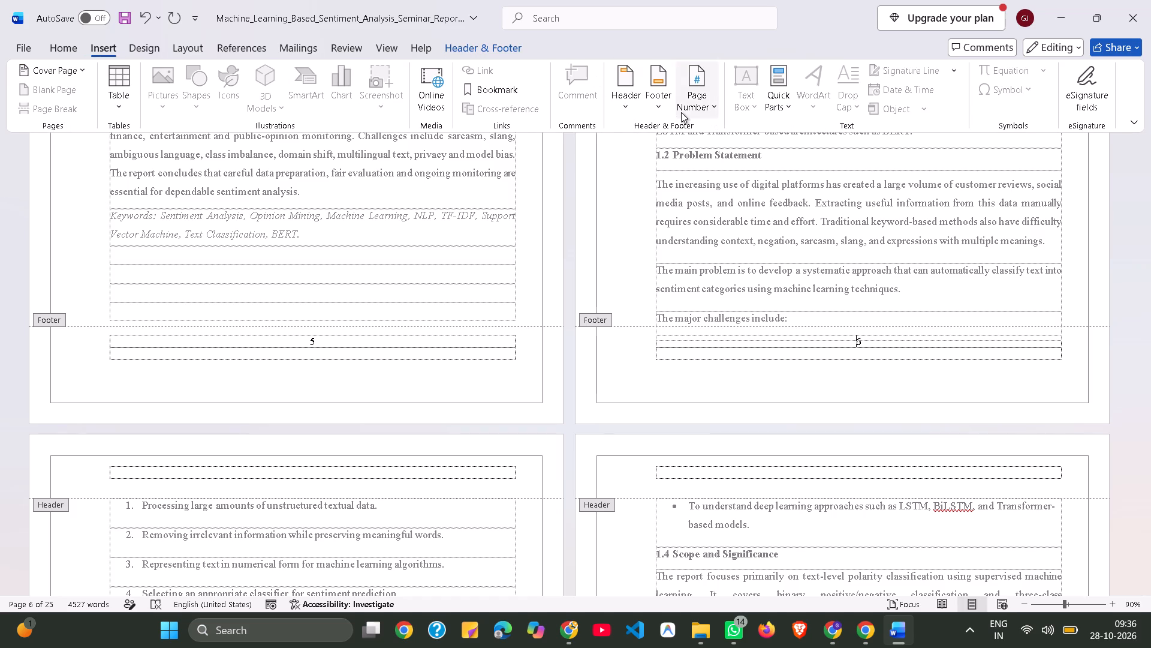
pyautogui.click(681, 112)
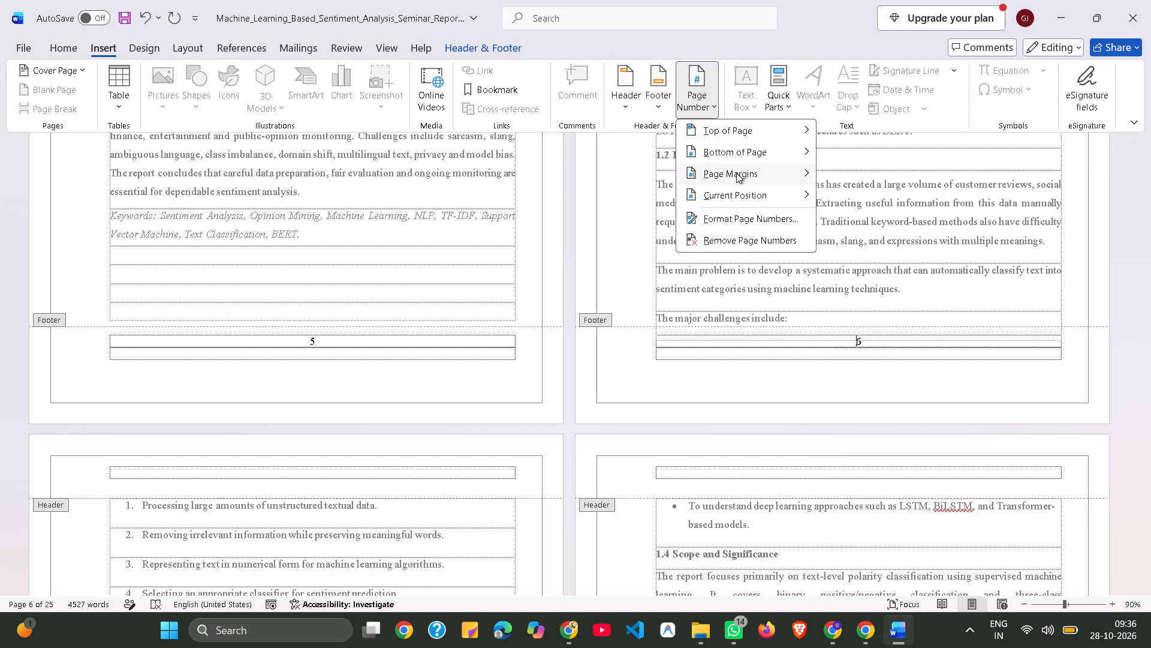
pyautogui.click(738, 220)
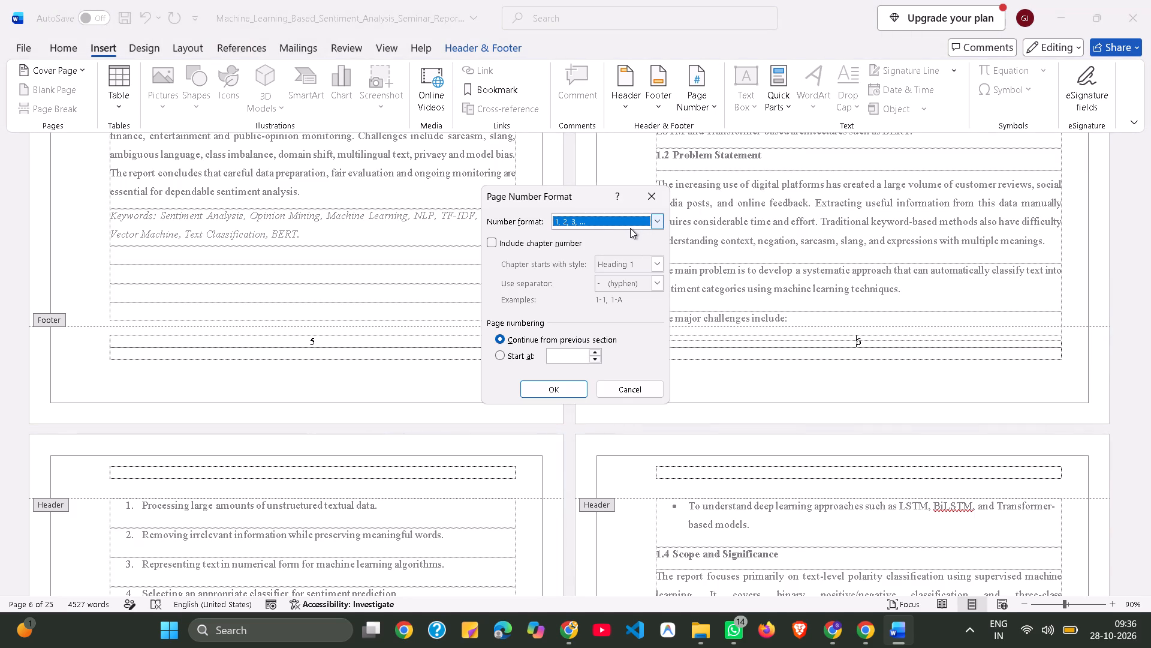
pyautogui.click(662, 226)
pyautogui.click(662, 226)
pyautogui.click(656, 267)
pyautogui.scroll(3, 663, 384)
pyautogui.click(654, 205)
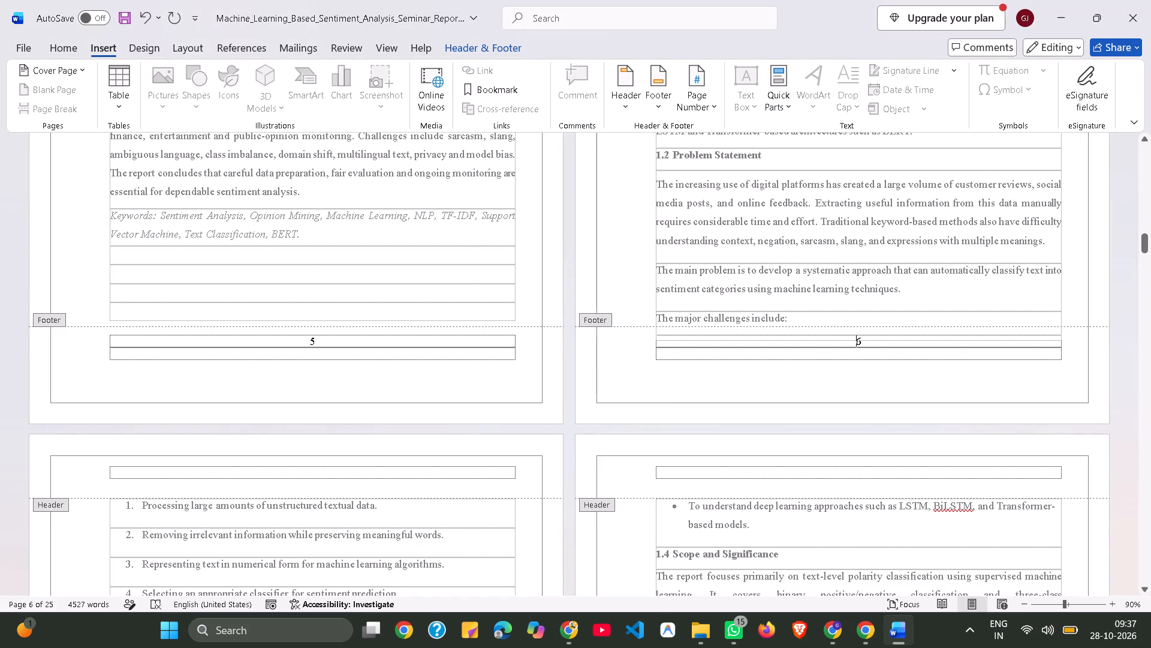
# Delete the page number and its line from the footer of the Chapter I page containing section 1.2.
pyautogui.click(869, 347)
pyautogui.press('BackSpace')
pyautogui.press('BackSpace')
pyautogui.press('BackSpace')
pyautogui.press('BackSpace')
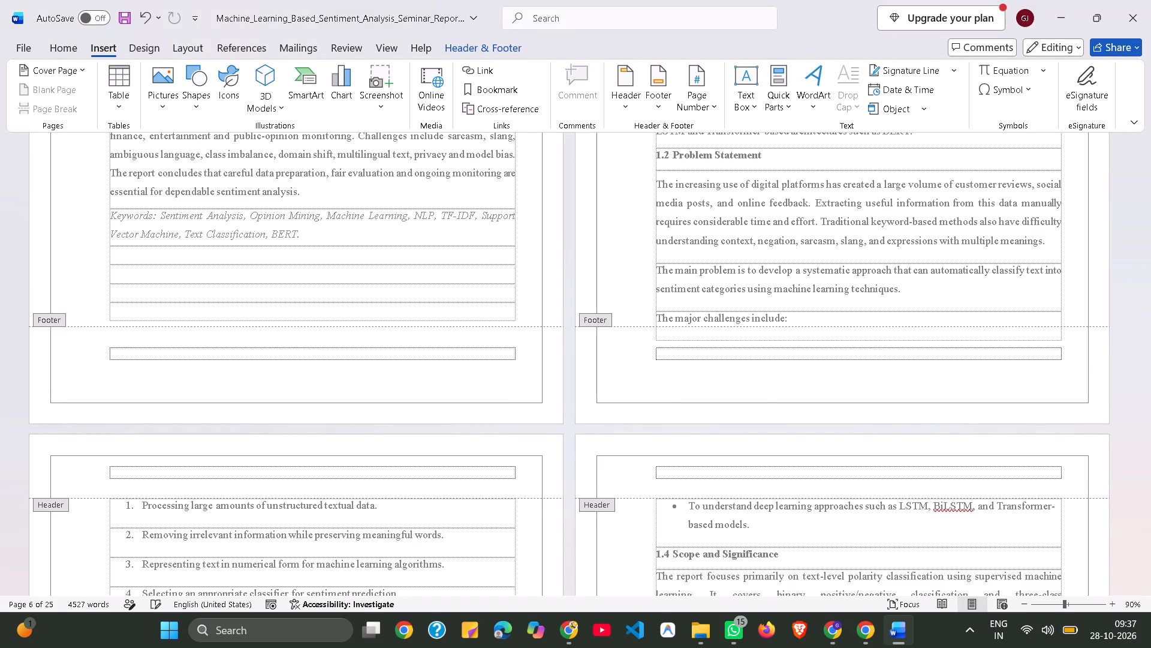
# Review the footers from the cover and table of contents through the first Chapter I pages, dismissing the chat notification.
pyautogui.scroll(12, 869, 347)
pyautogui.scroll(-1, 869, 347)
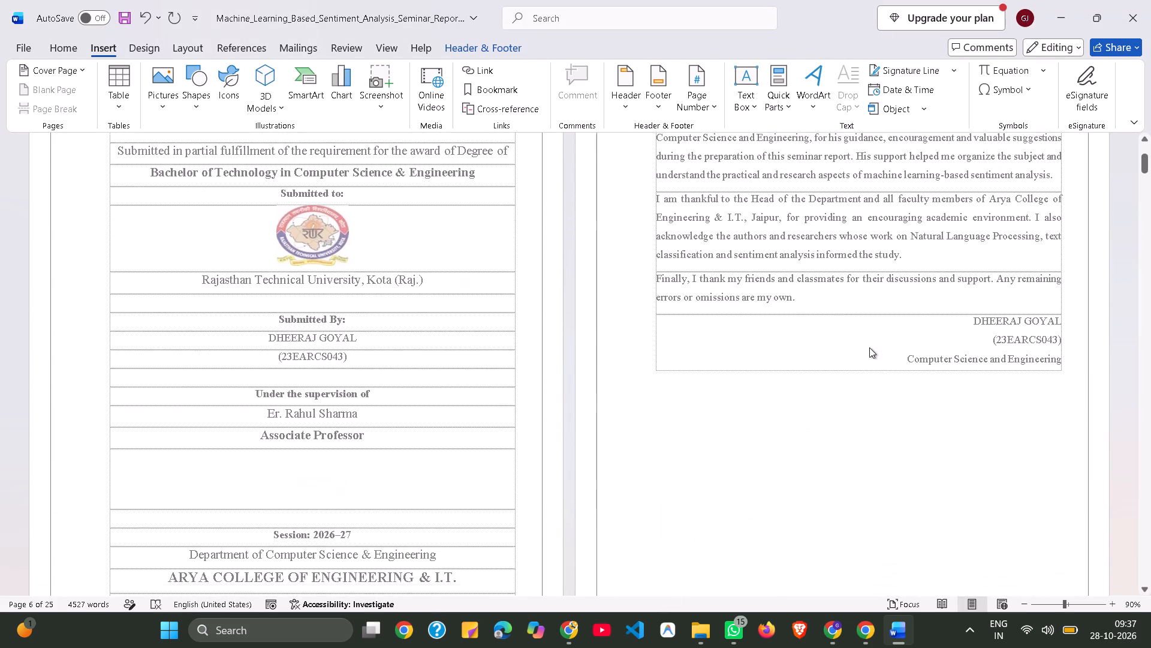
pyautogui.scroll(-7, 869, 347)
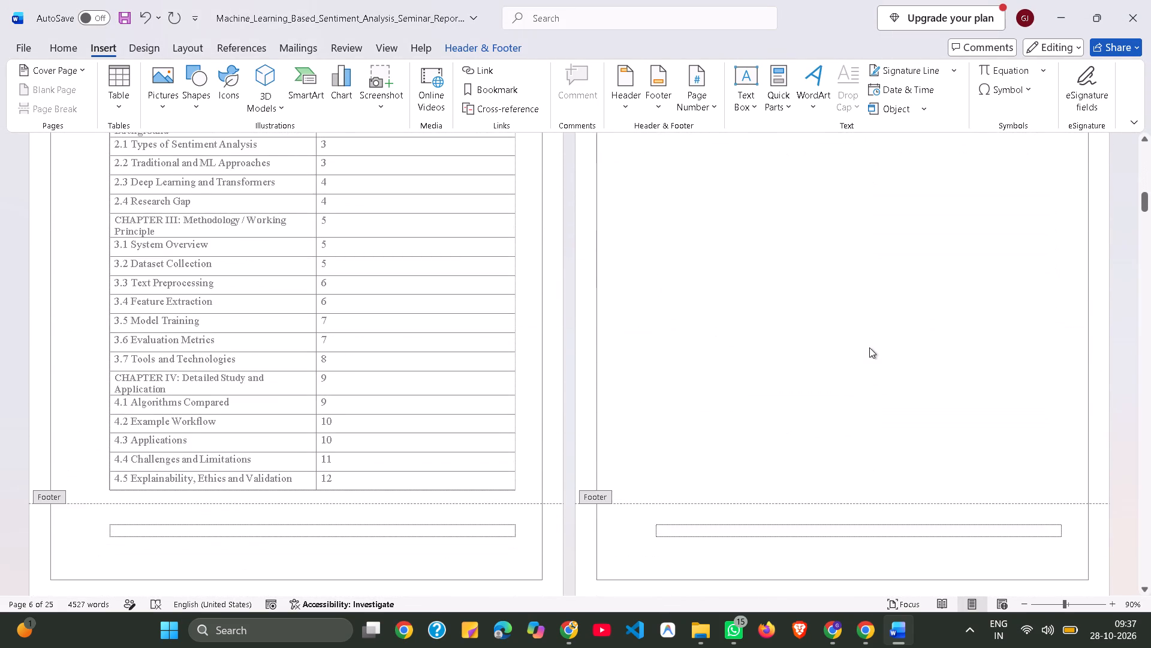
pyautogui.scroll(-5, 869, 347)
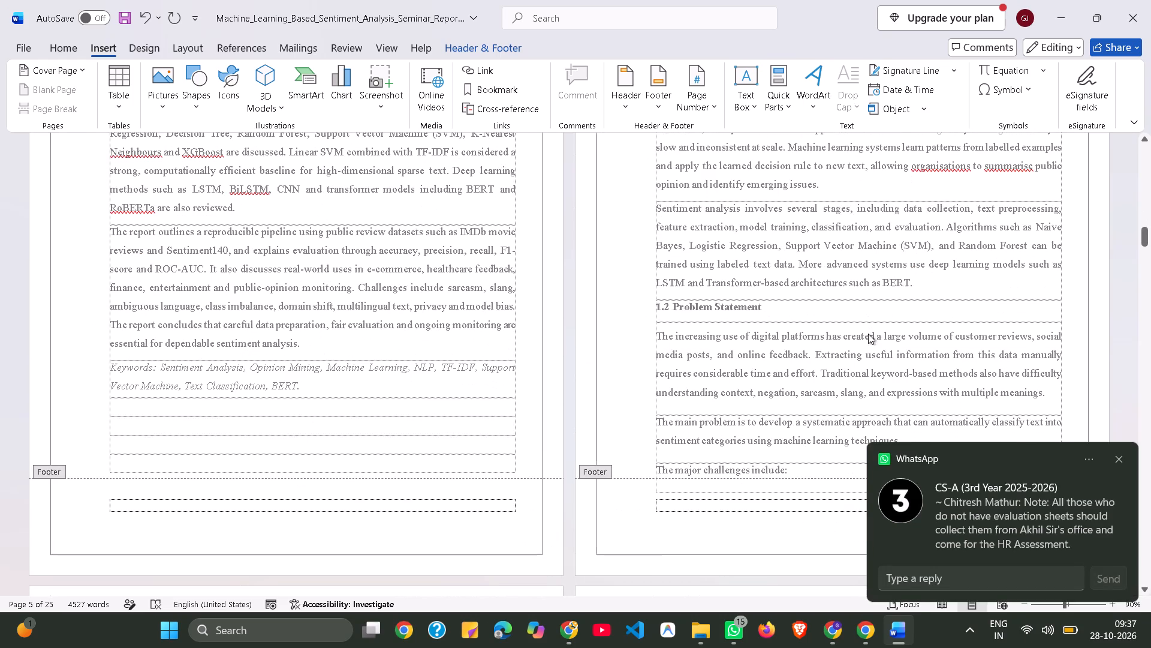
pyautogui.click(1115, 460)
pyautogui.scroll(2, 749, 370)
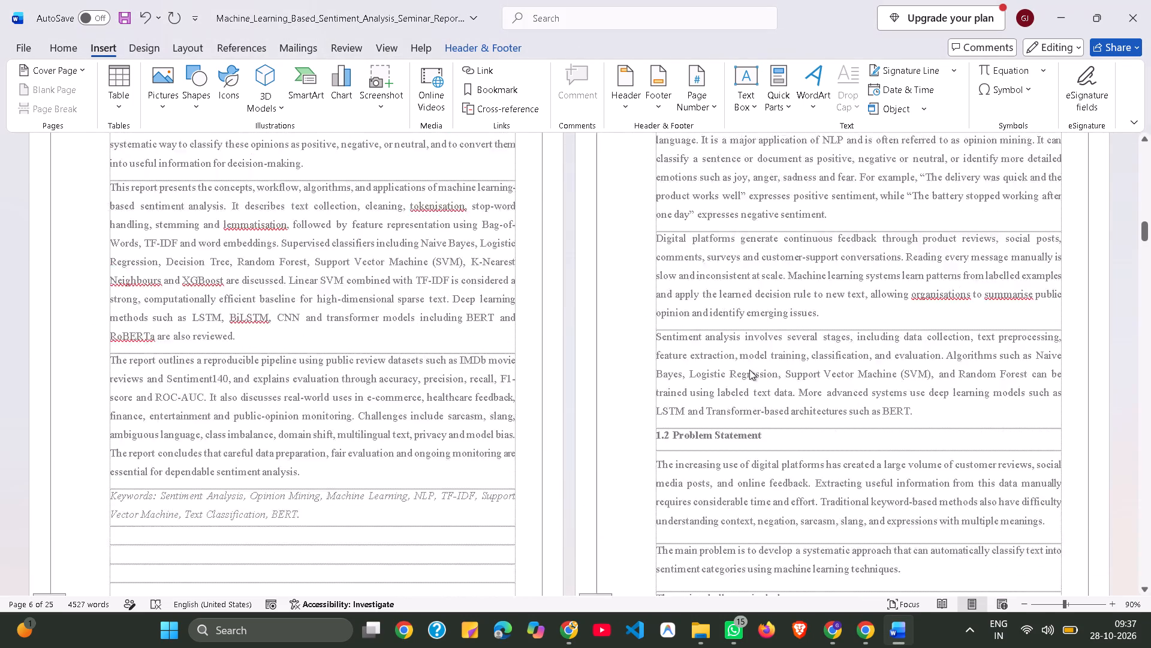
pyautogui.scroll(12, 749, 370)
pyautogui.scroll(-4, 749, 370)
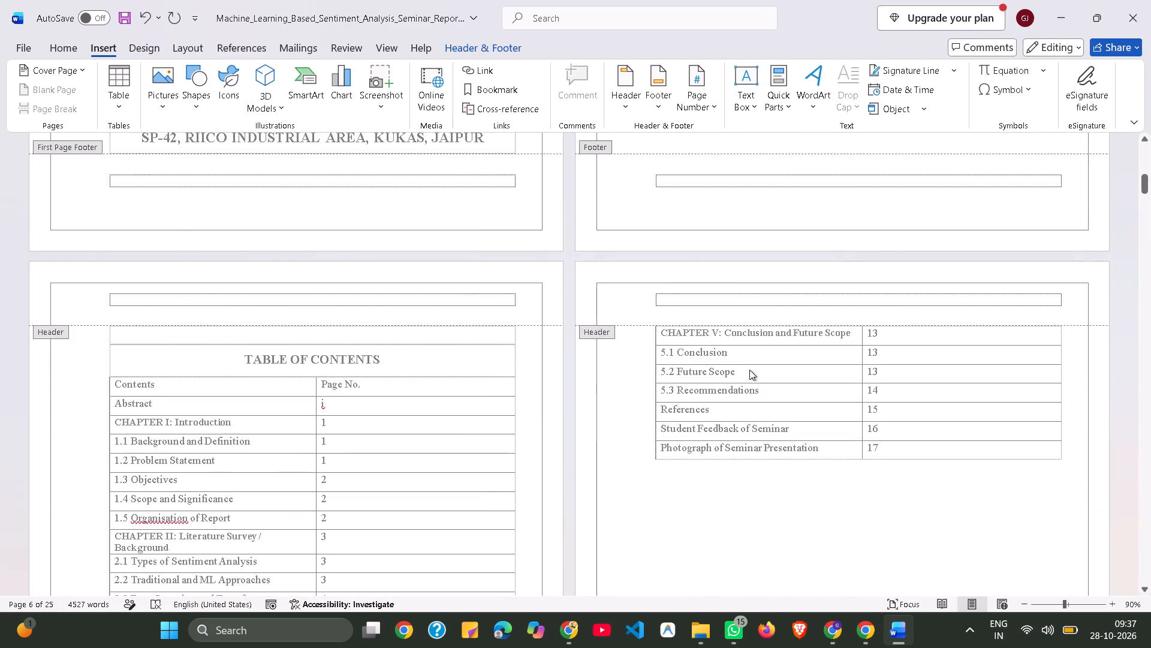
pyautogui.scroll(-5, 749, 370)
pyautogui.scroll(-1, 872, 457)
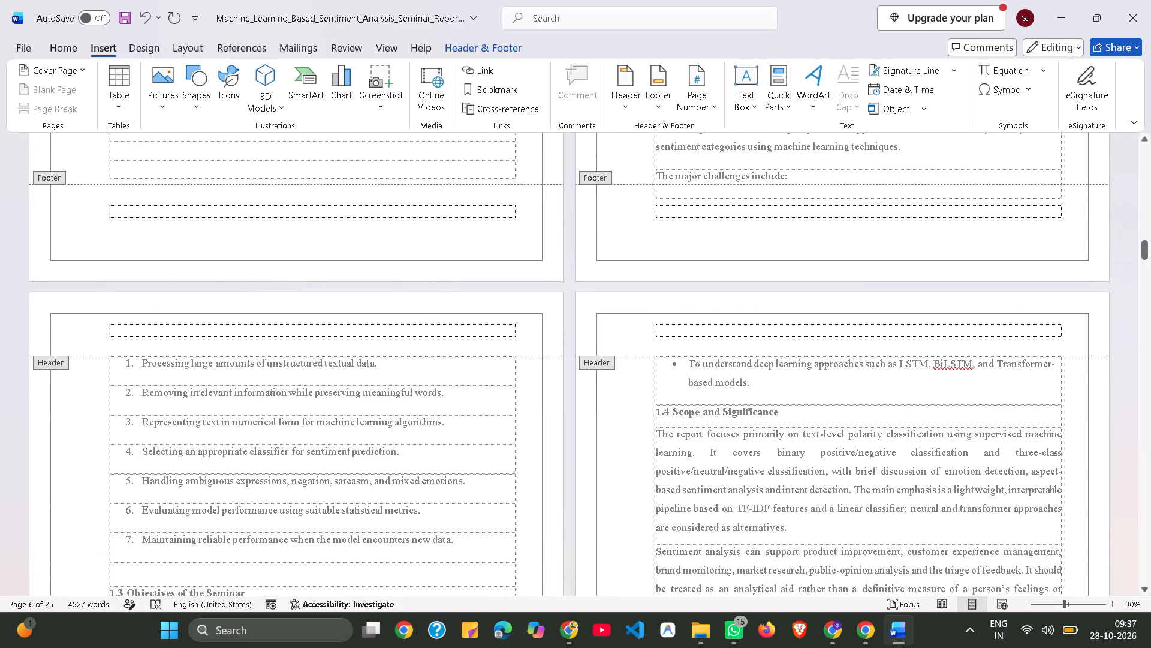
# Place the cursor in the empty footer of the first Chapter I page and open the page number options.
pyautogui.click(859, 214)
pyautogui.click(860, 235)
pyautogui.doubleClick(860, 235)
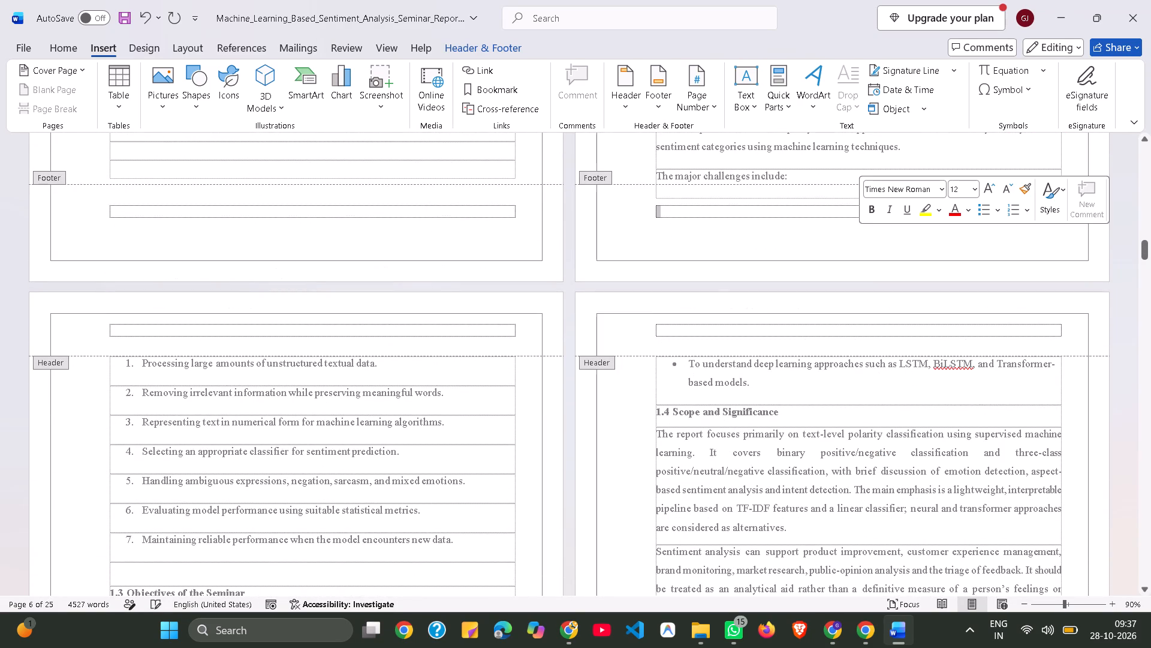
pyautogui.click(857, 228)
pyautogui.click(855, 216)
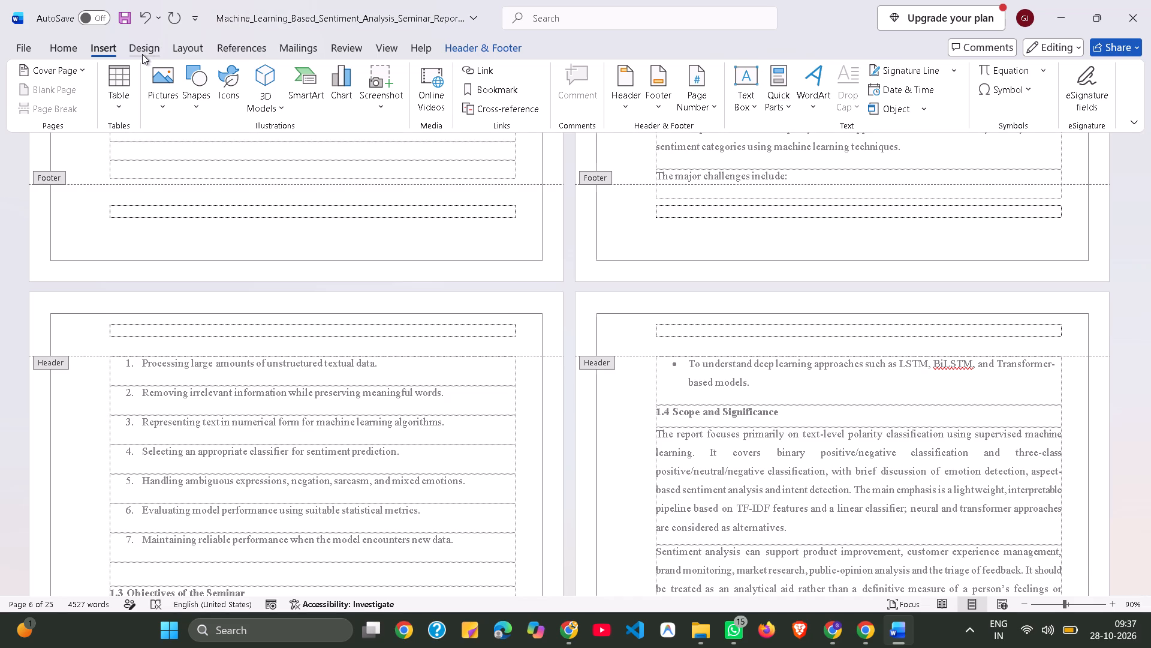
pyautogui.click(688, 107)
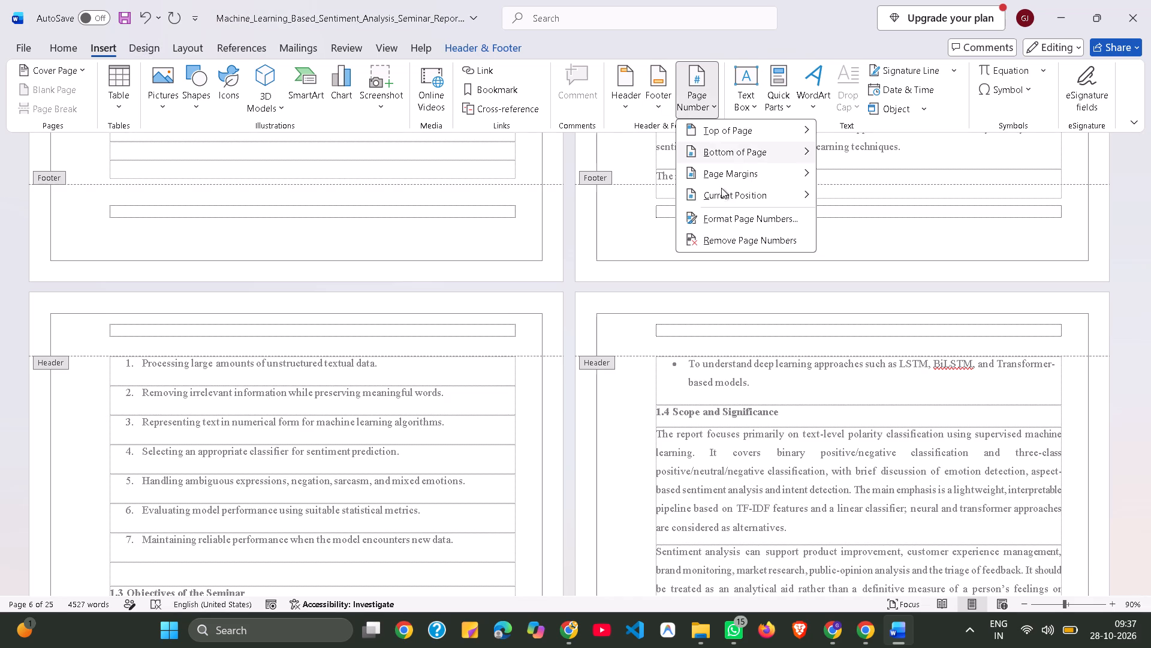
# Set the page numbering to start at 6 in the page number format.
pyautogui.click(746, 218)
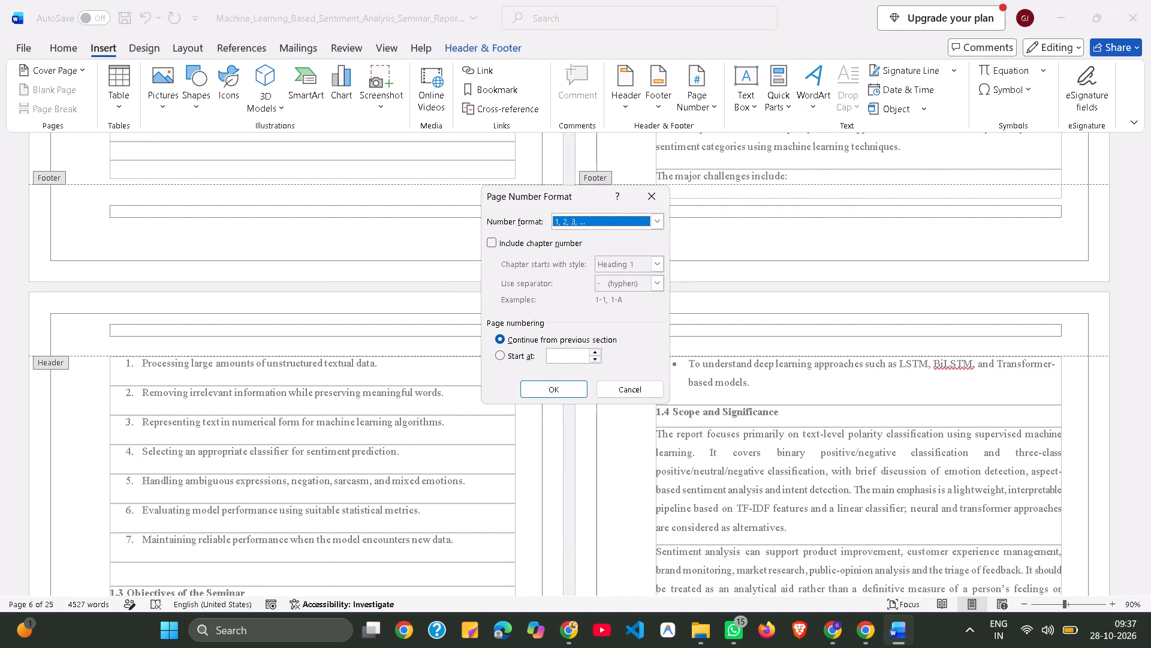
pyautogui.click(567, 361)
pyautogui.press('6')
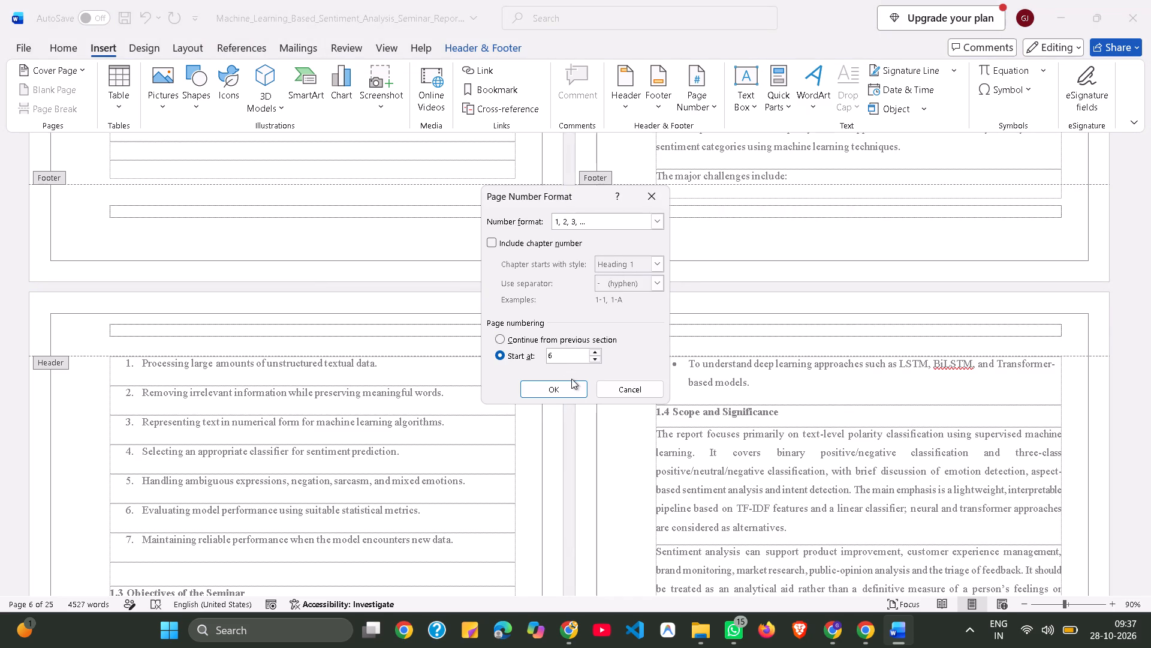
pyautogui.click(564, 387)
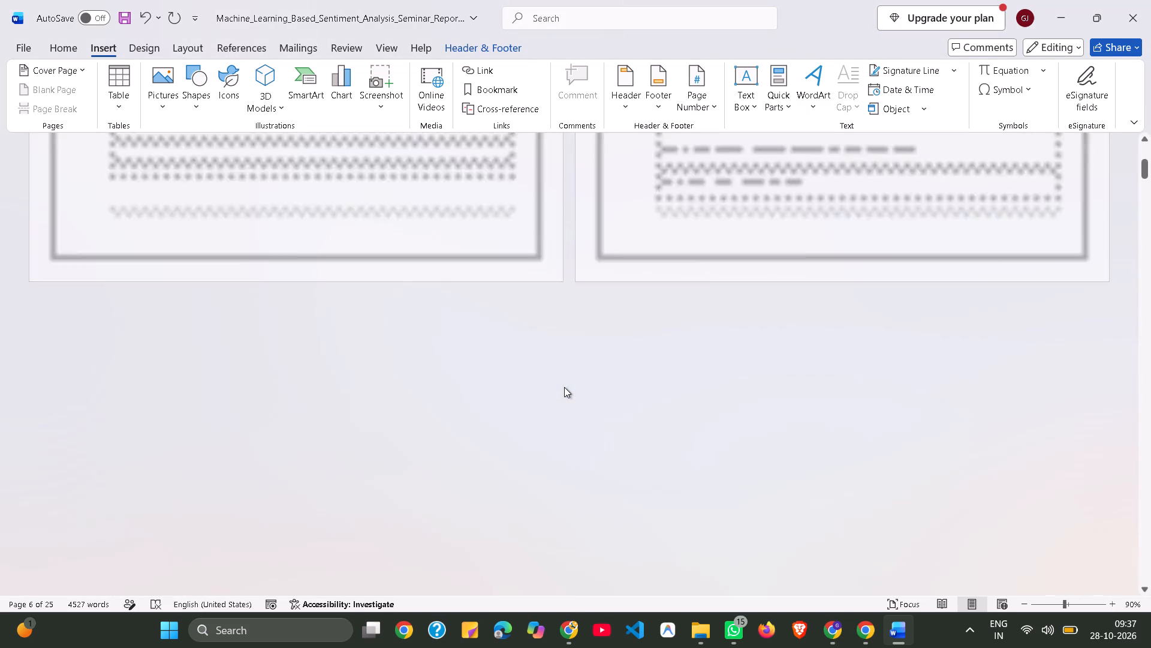
# Insert a centred Plain Number 2 page number in the footer of the first Chapter I page.
pyautogui.scroll(-9, 564, 387)
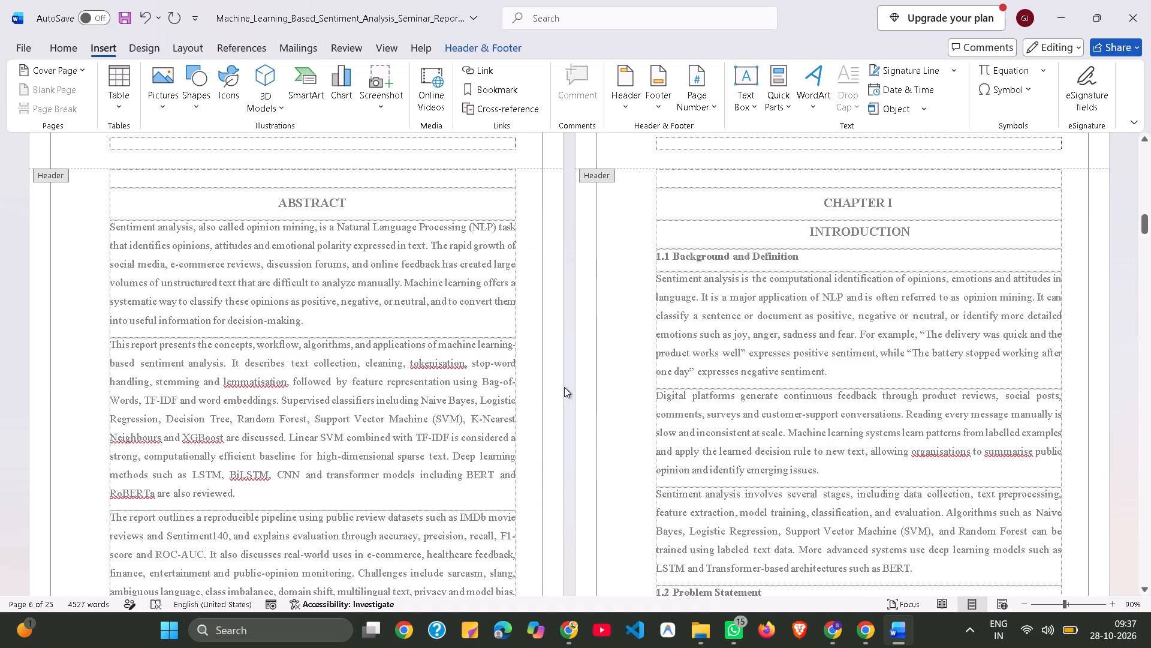
pyautogui.scroll(-6, 564, 387)
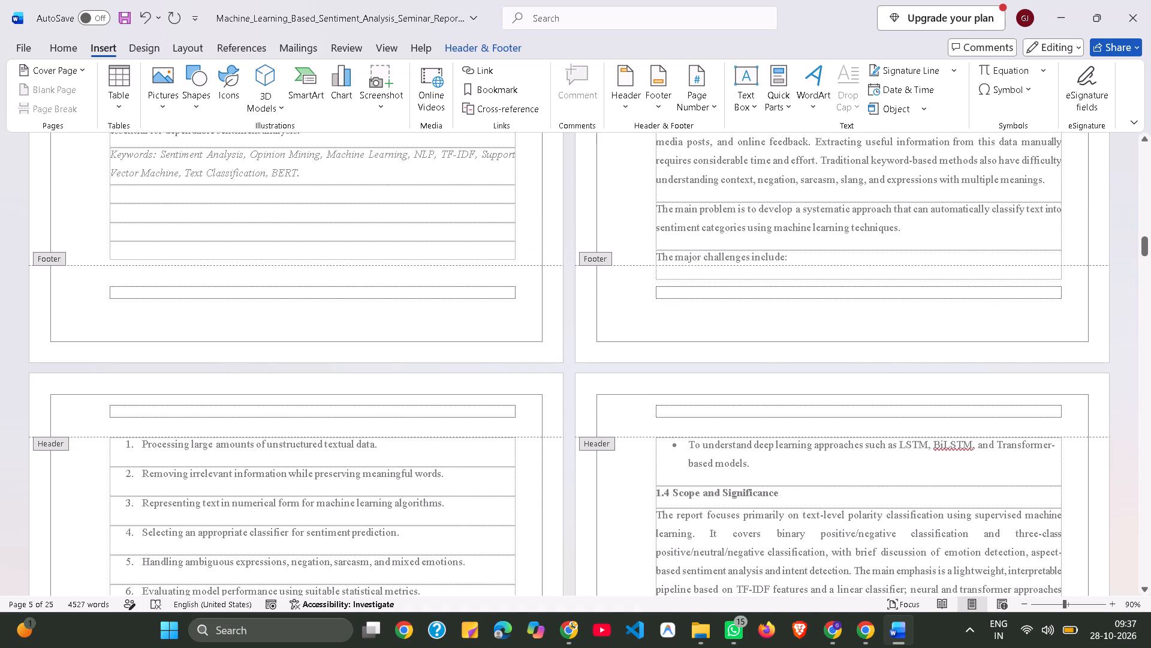
pyautogui.click(826, 287)
pyautogui.click(826, 287)
pyautogui.click(693, 105)
pyautogui.click(730, 148)
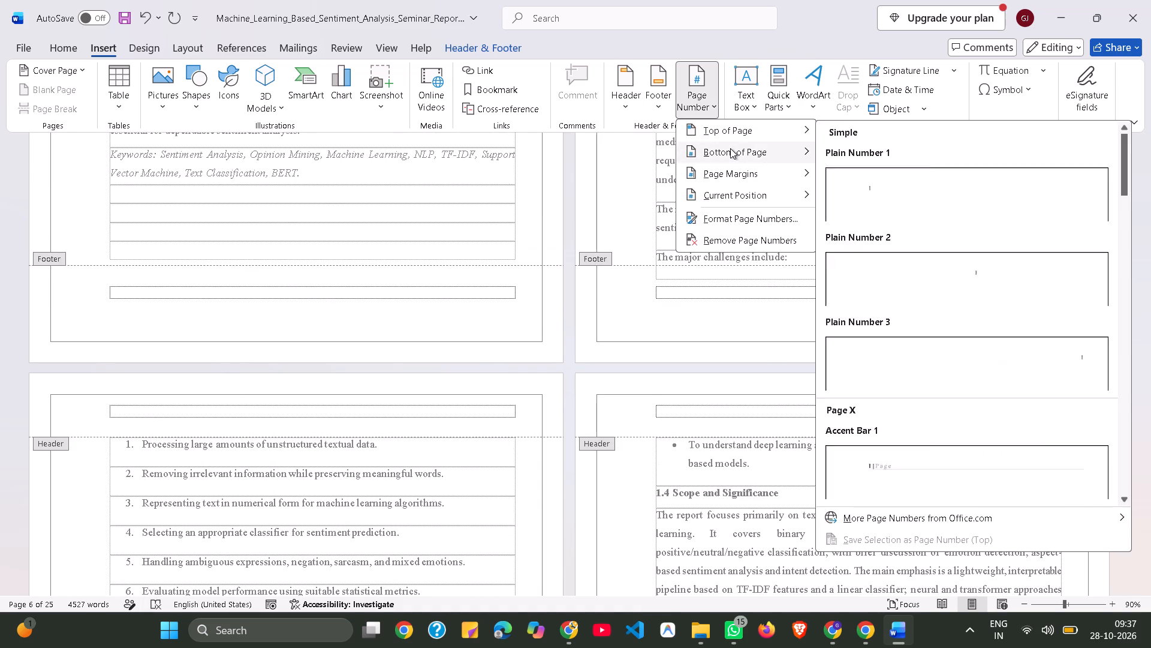
pyautogui.click(885, 300)
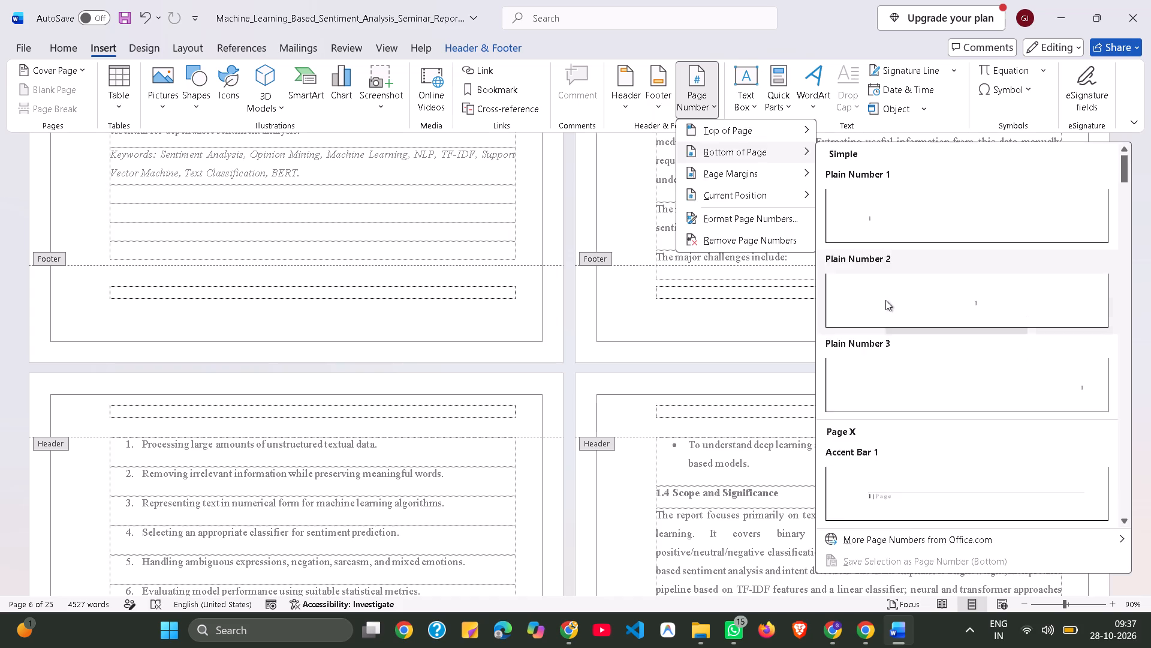
# Return to the report's title page and set the page numbering to start at 0.
pyautogui.scroll(2, 885, 300)
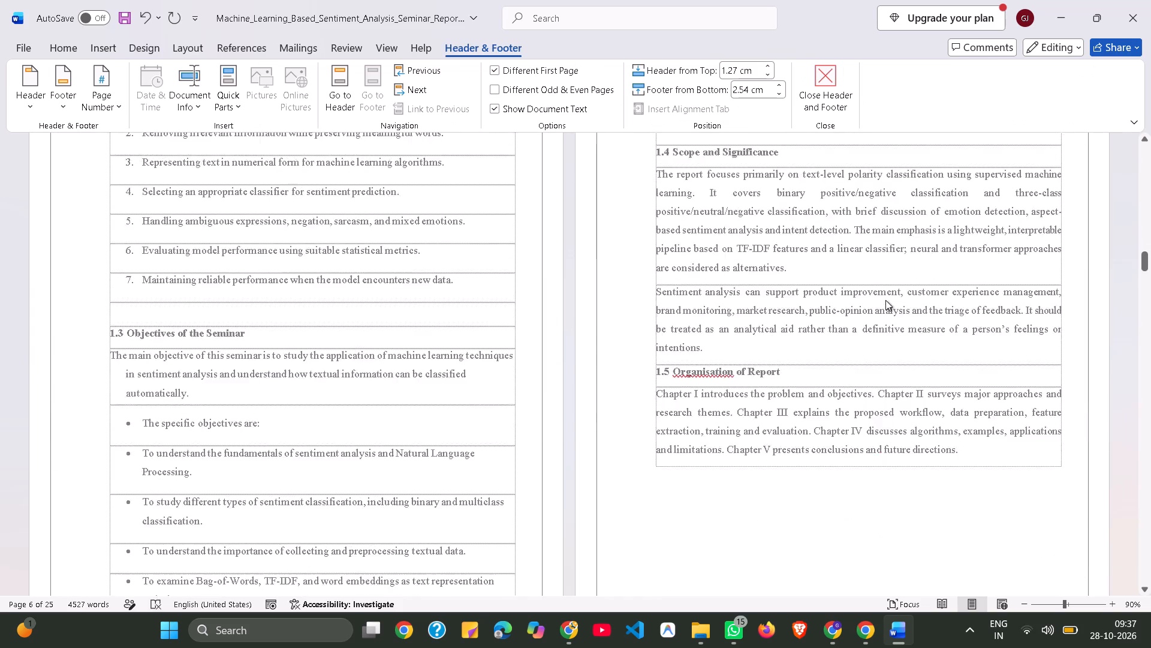
pyautogui.scroll(11, 885, 300)
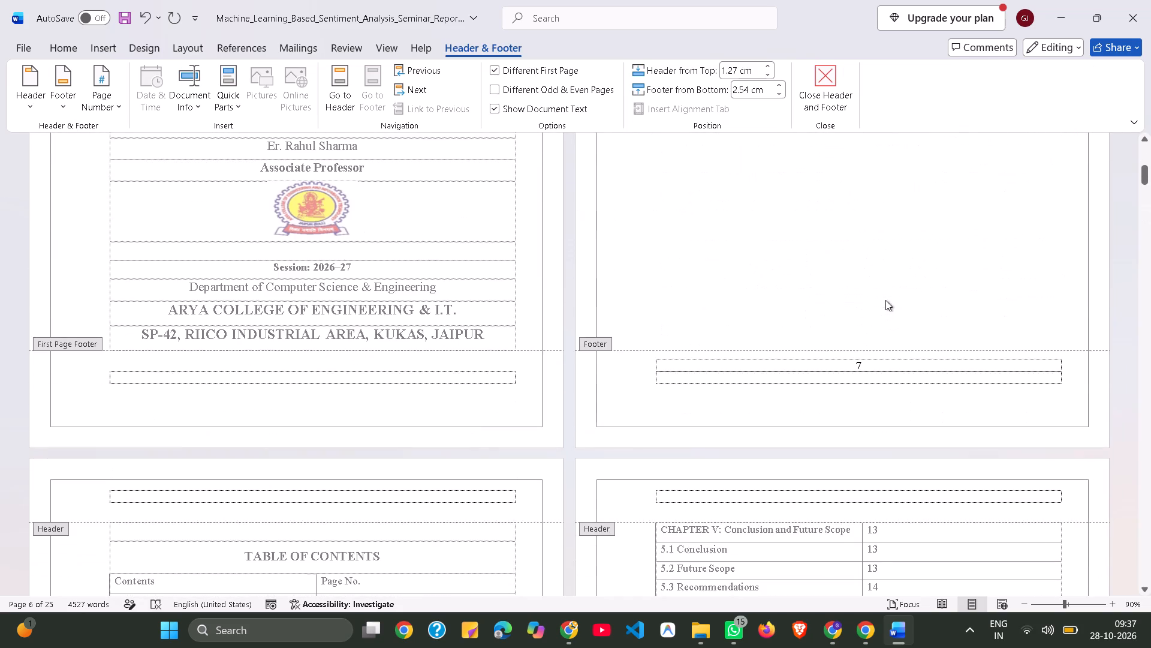
pyautogui.scroll(1, 885, 300)
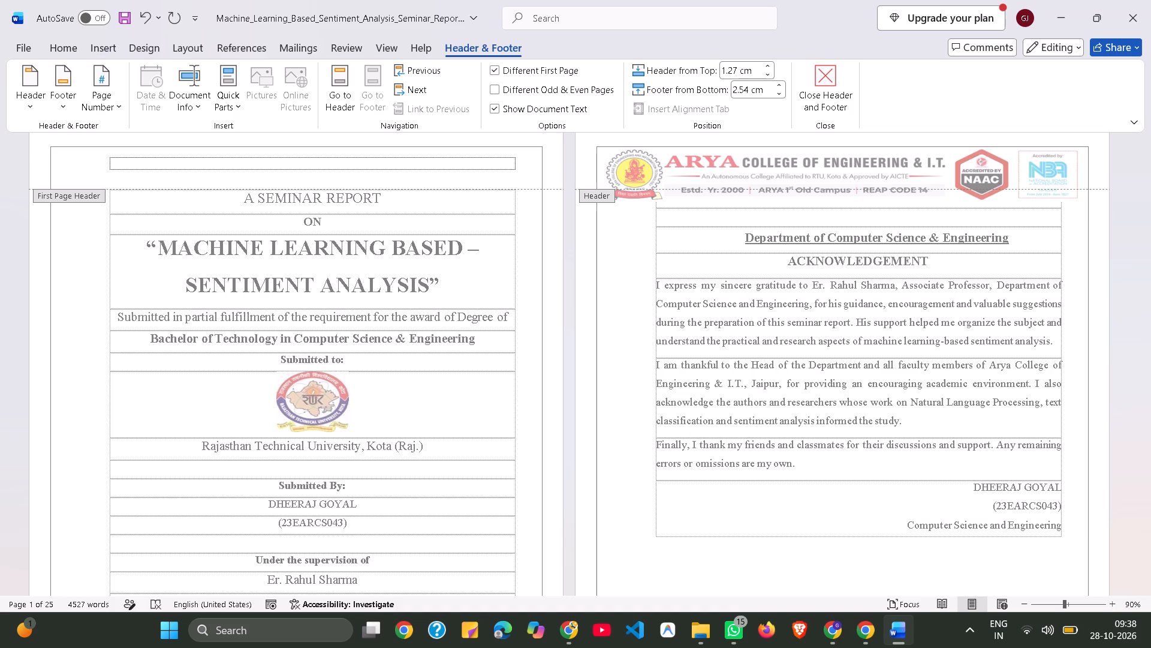
pyautogui.click(114, 49)
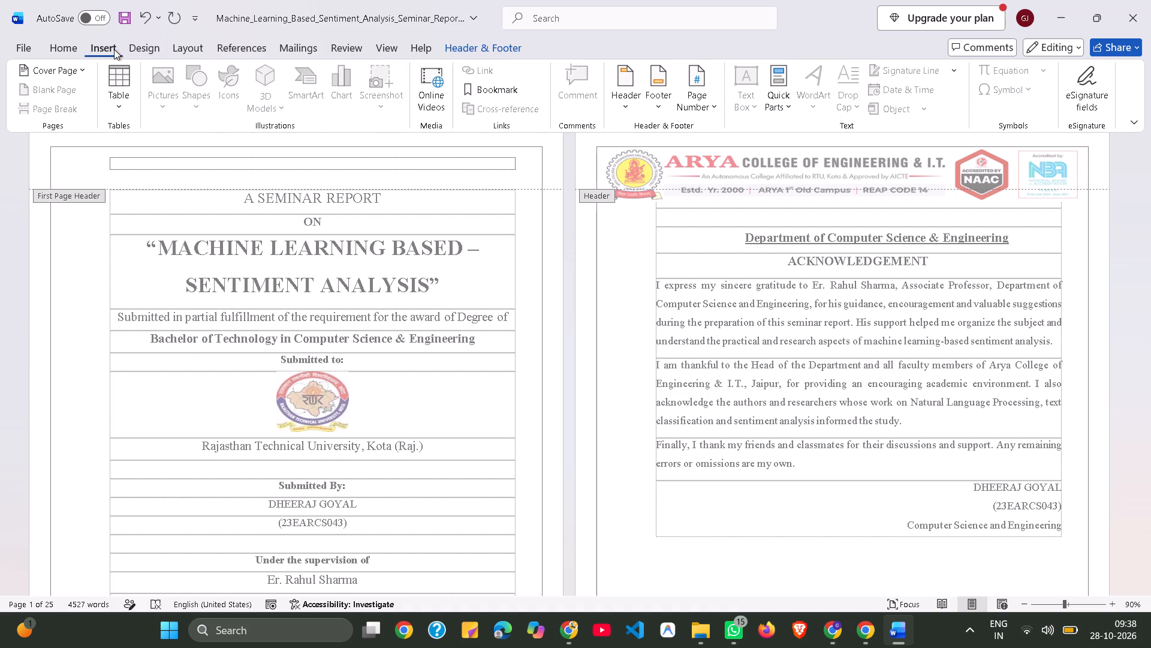
pyautogui.click(688, 104)
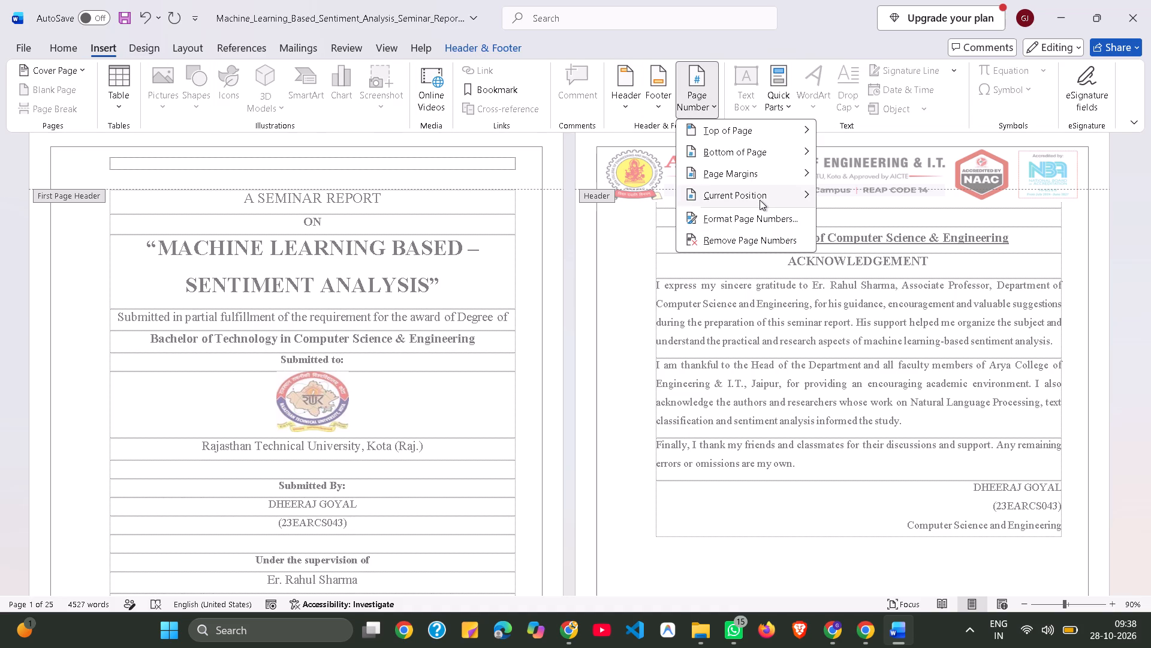
pyautogui.click(760, 200)
pyautogui.click(769, 212)
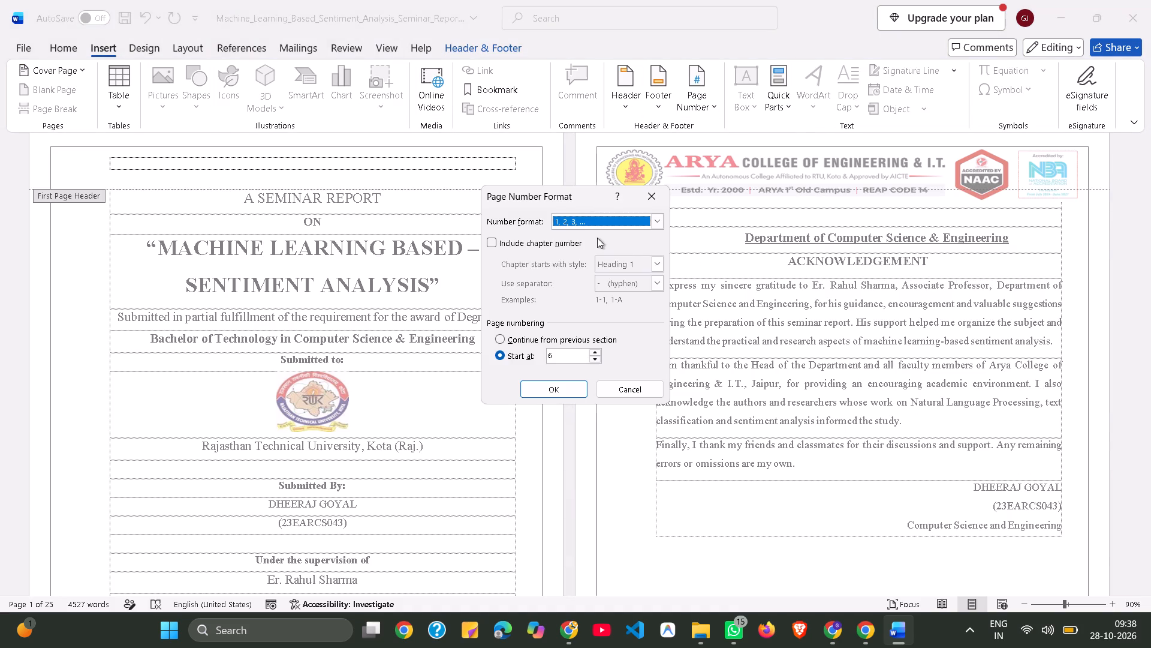
pyautogui.moveTo(583, 349); pyautogui.dragTo(583, 355)
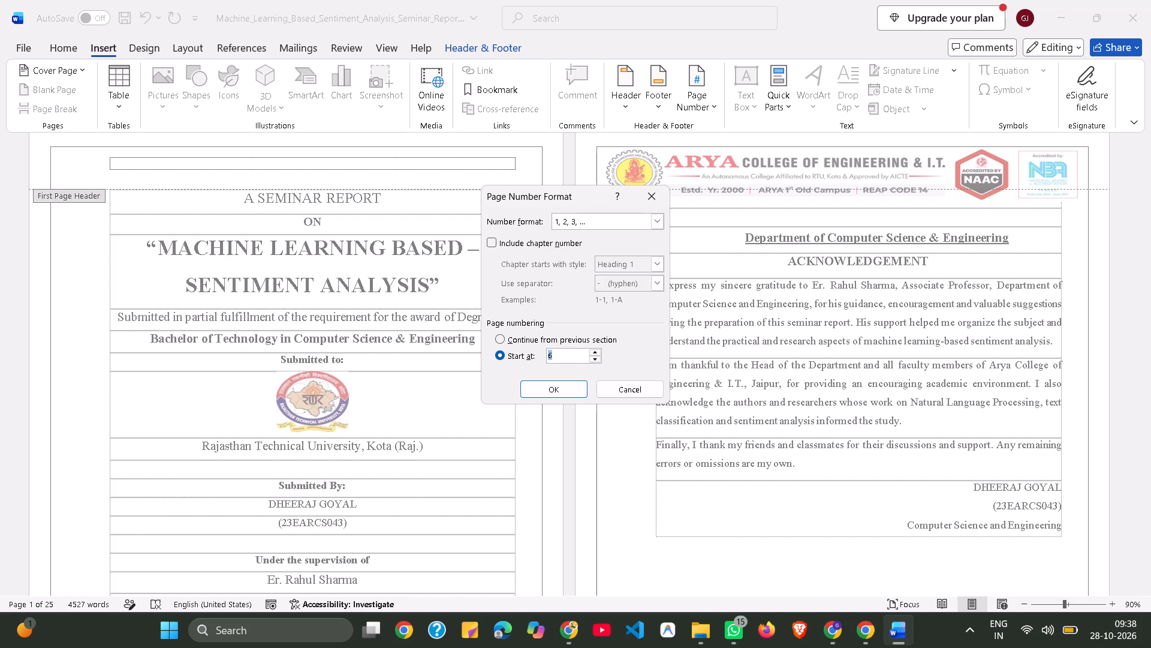
pyautogui.press('0')
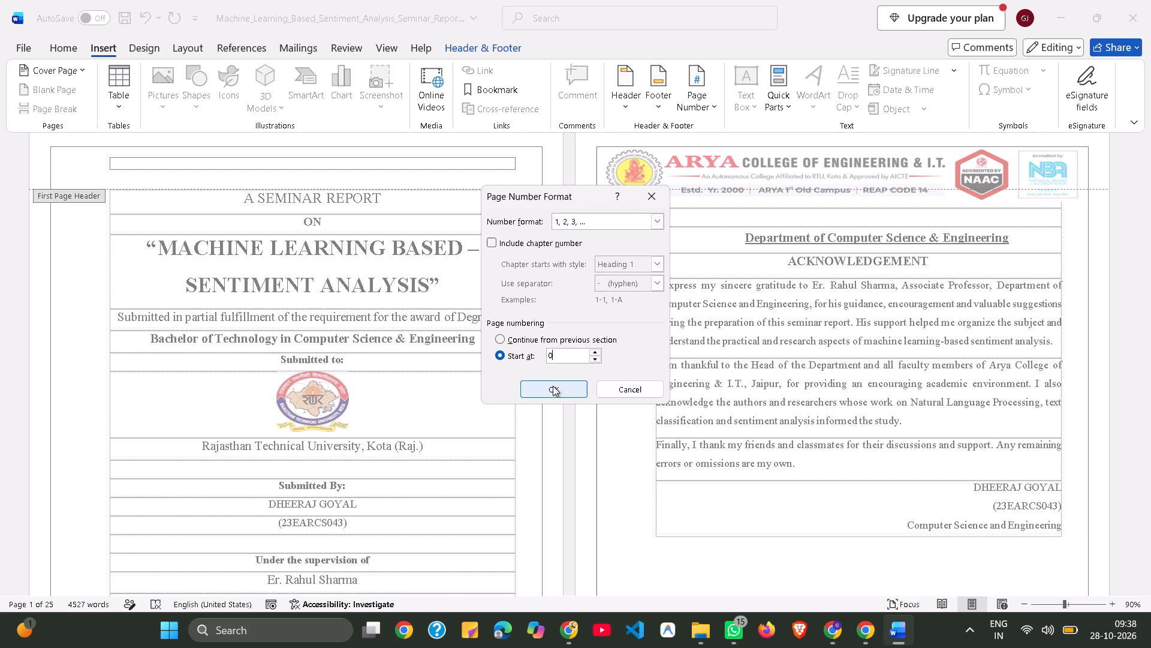
# Apply the page number format starting at 0 and check the footers on the report's opening pages.
pyautogui.click(553, 386)
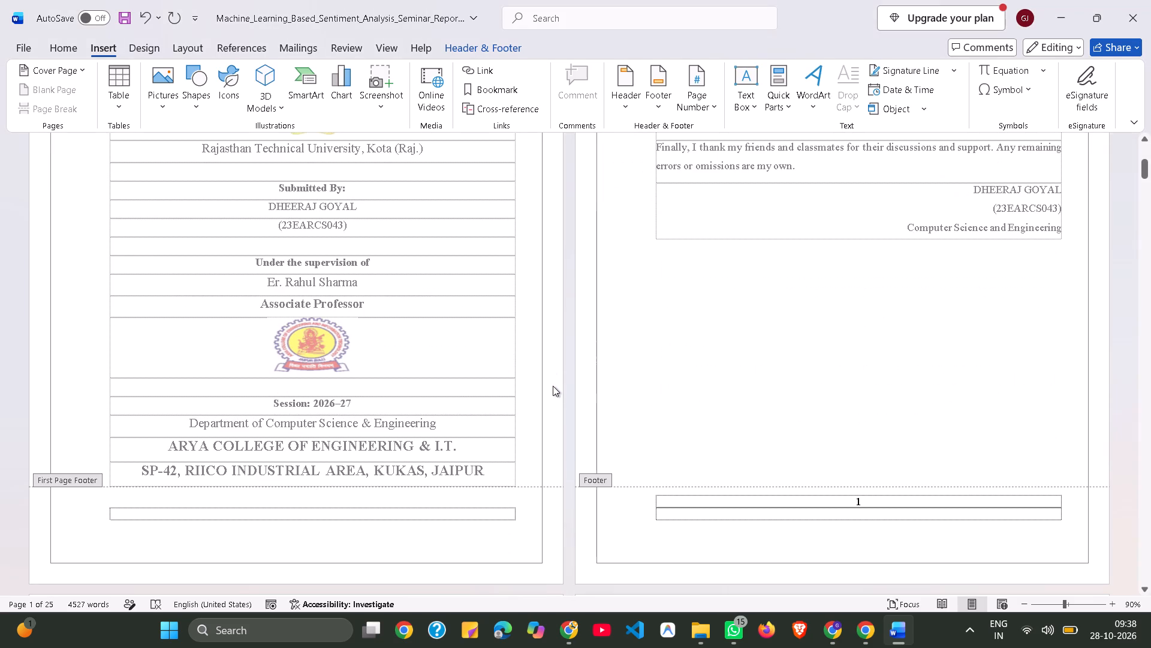
pyautogui.scroll(-5, 553, 386)
pyautogui.scroll(2, 553, 386)
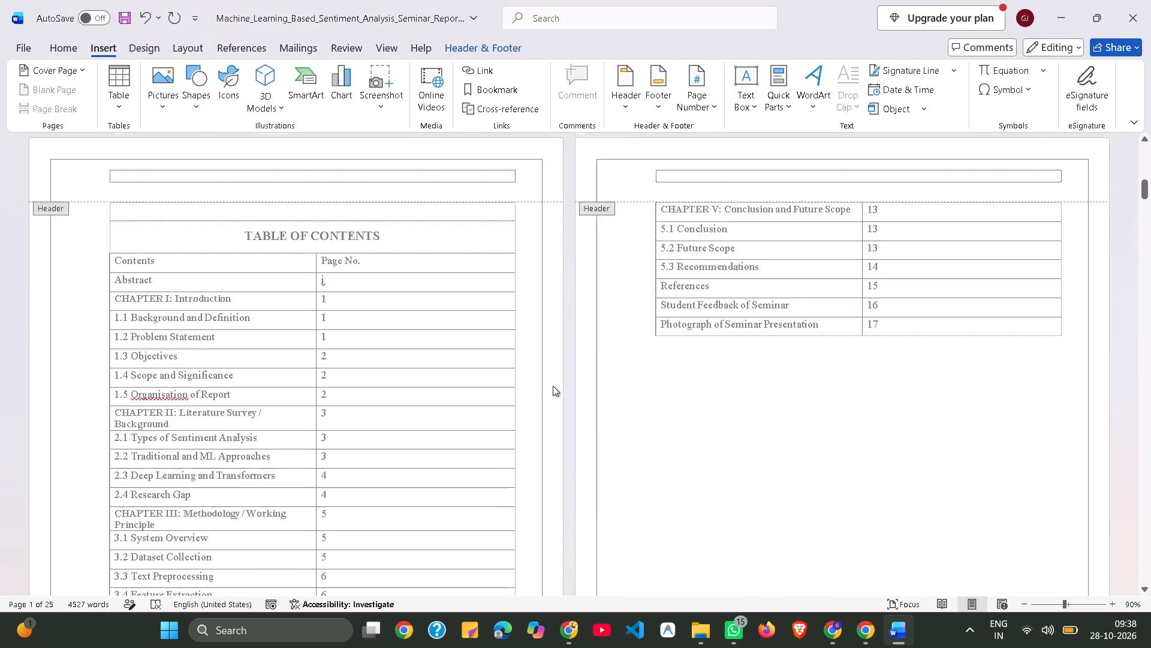
pyautogui.scroll(3, 553, 386)
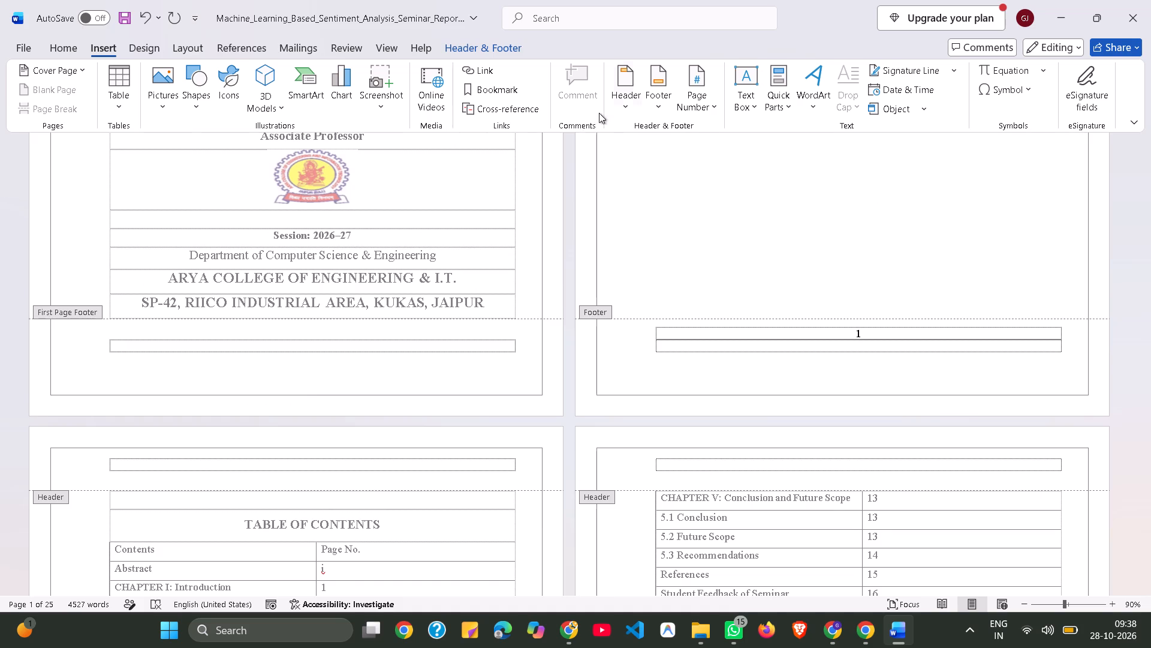
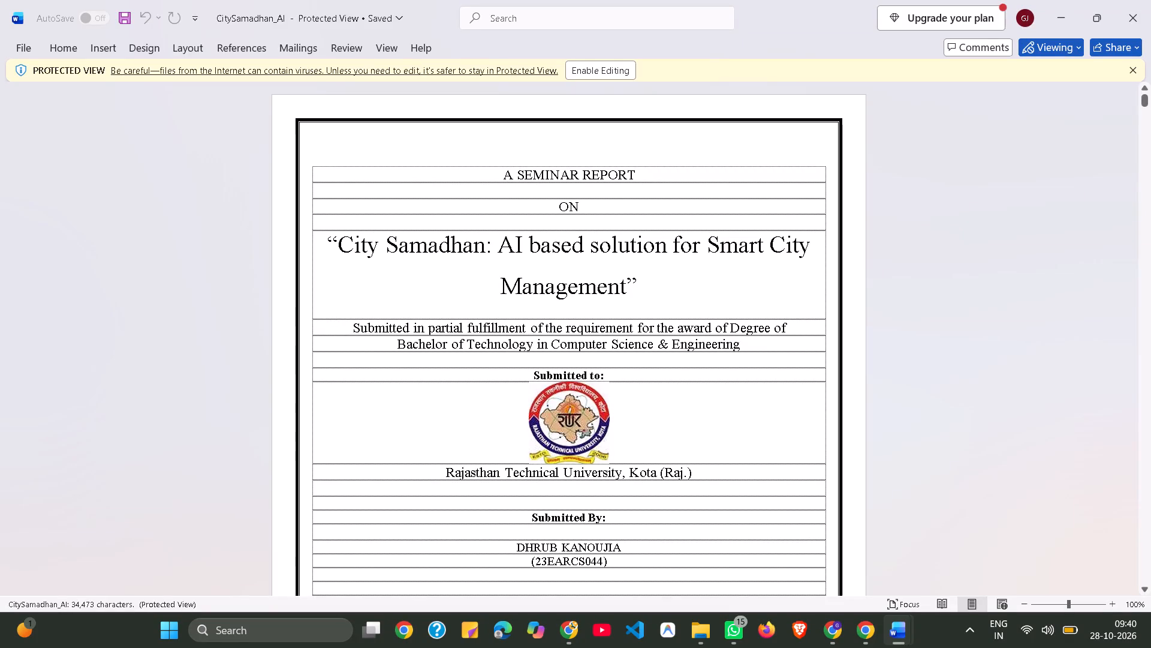
# Enable editing for the protected CitySamadhan_AI seminar report.
pyautogui.click(606, 65)
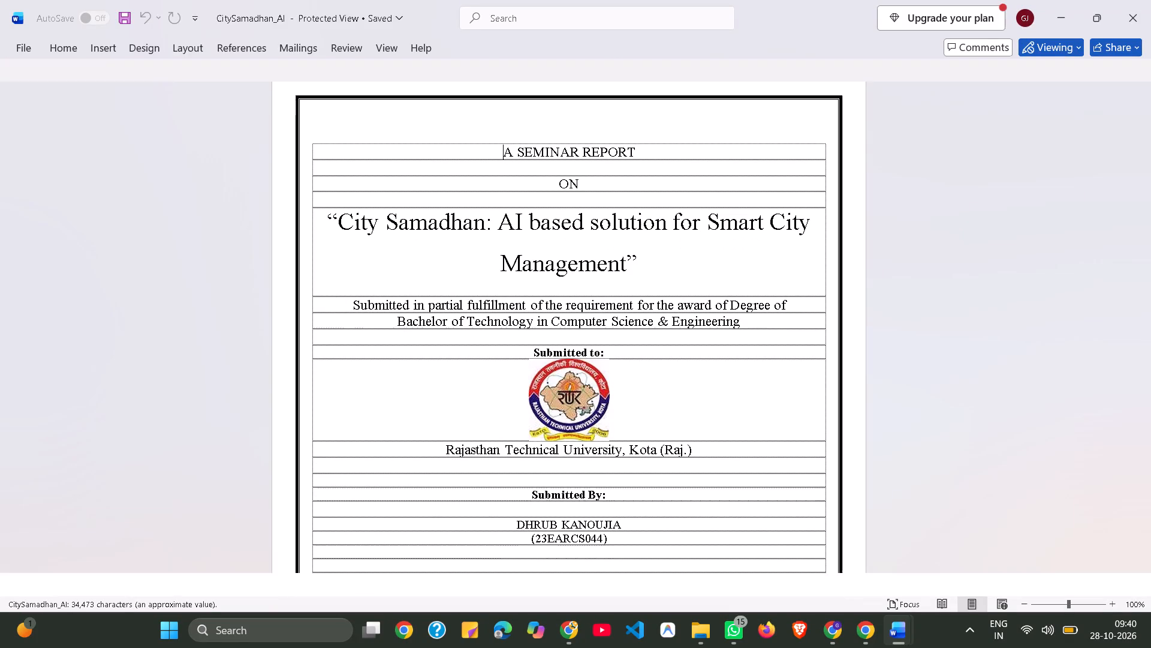
# Go to the List of Contents page of the City Samadhan report and place the cursor in the contents table.
pyautogui.scroll(-3, 620, 247)
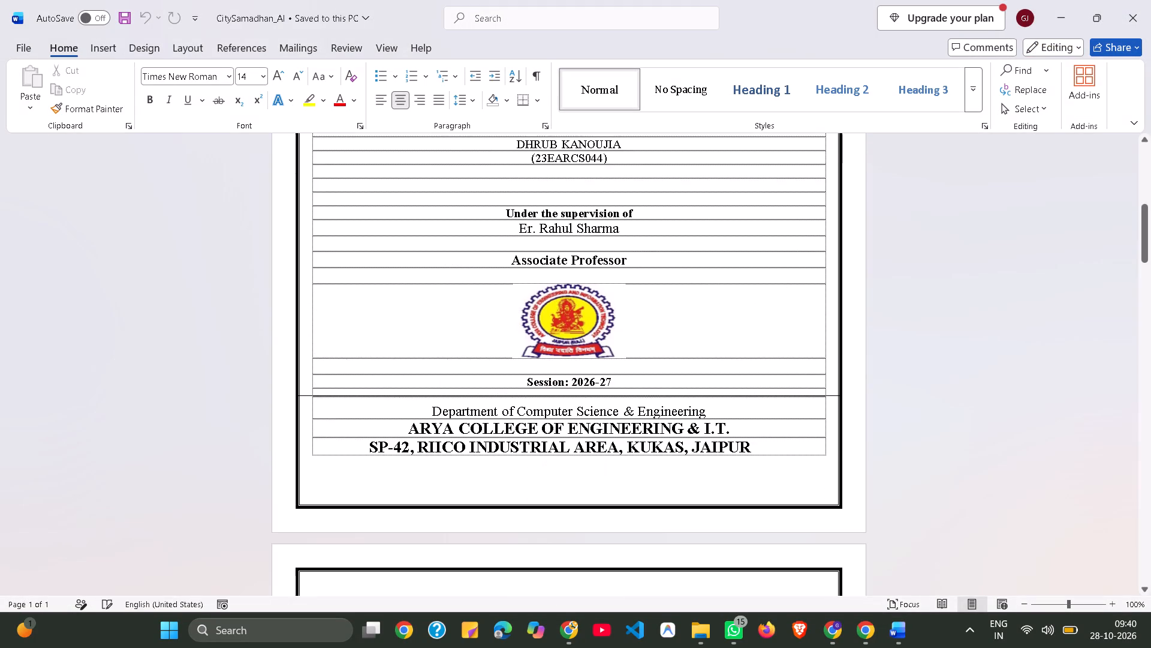
pyautogui.scroll(-9, 620, 247)
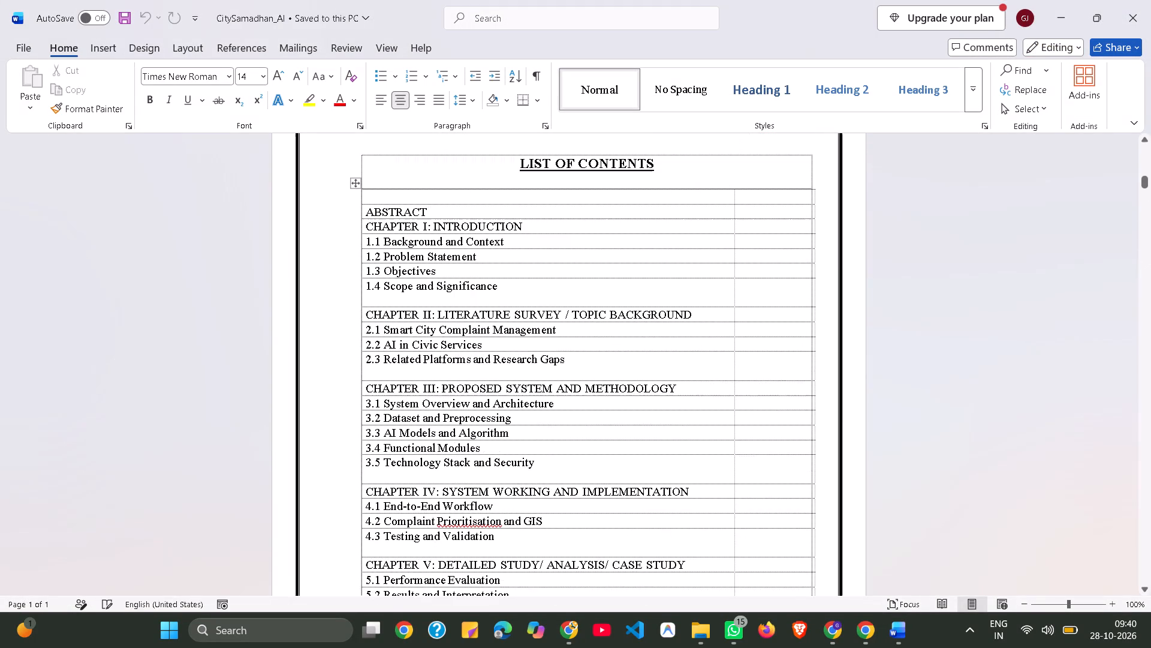
pyautogui.scroll(-1, 620, 247)
pyautogui.tripleClick(581, 260)
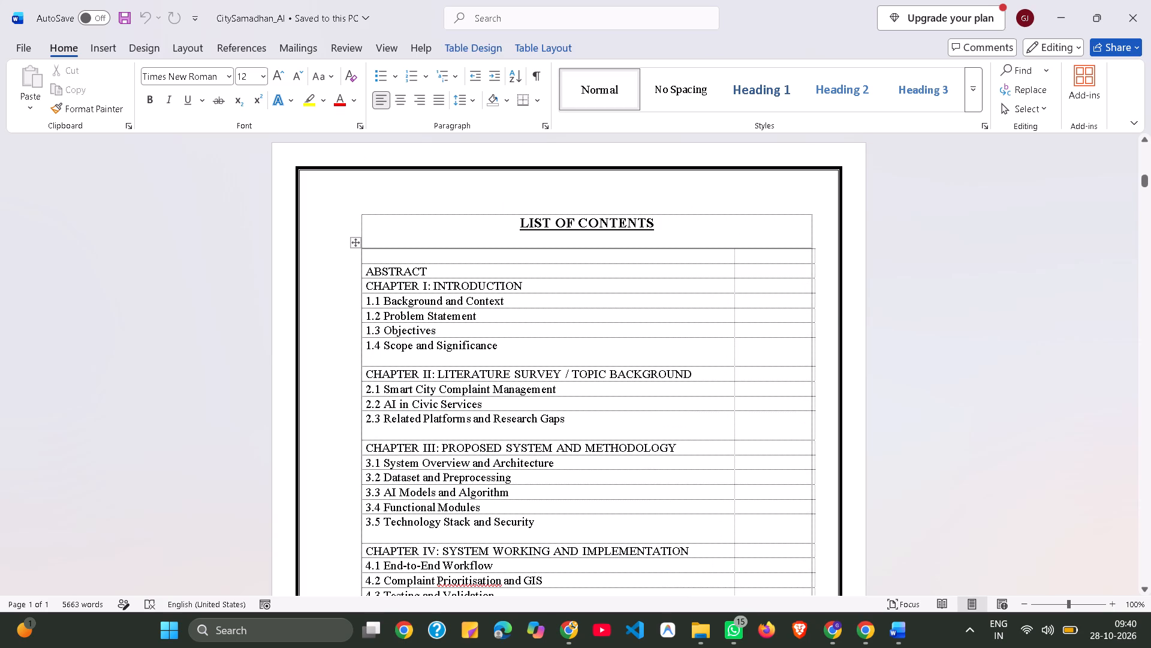
pyautogui.click(581, 260)
pyautogui.moveTo(382, 236); pyautogui.dragTo(388, 239)
# Insert a table around the whole list of contents, from its heading down to the PHOTOGRAPH OF SEMINAR PRESENTATION entry.
pyautogui.moveTo(388, 239); pyautogui.dragTo(556, 435)
pyautogui.click(556, 435)
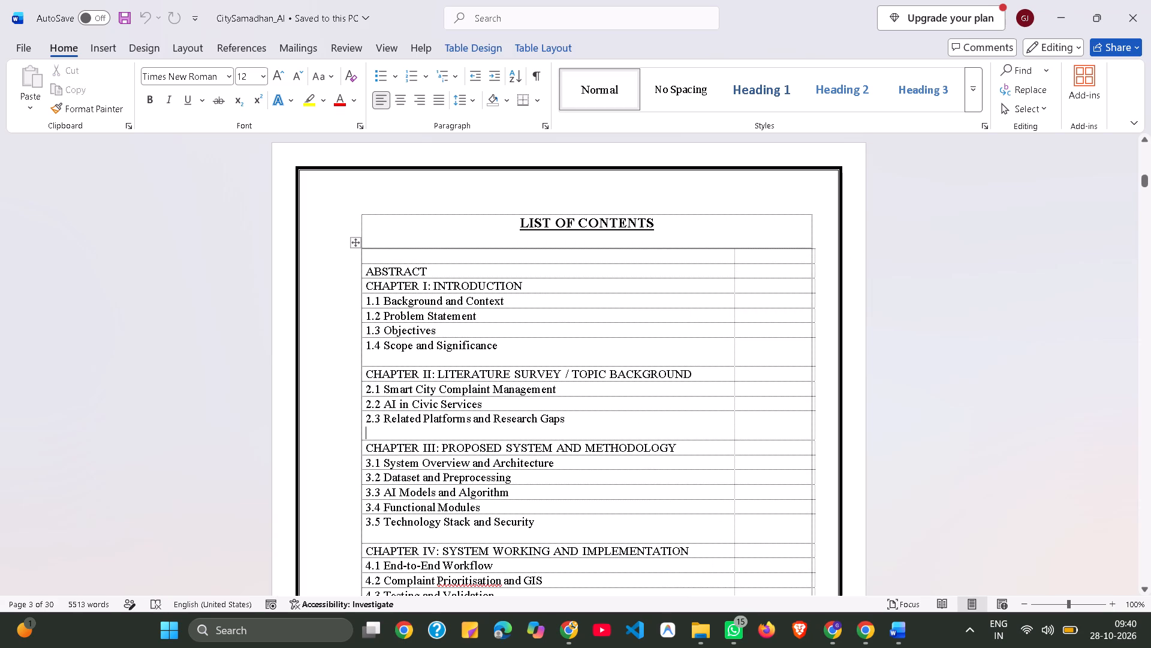
pyautogui.moveTo(367, 275); pyautogui.dragTo(496, 418)
pyautogui.click(496, 418)
pyautogui.moveTo(414, 244); pyautogui.dragTo(532, 440)
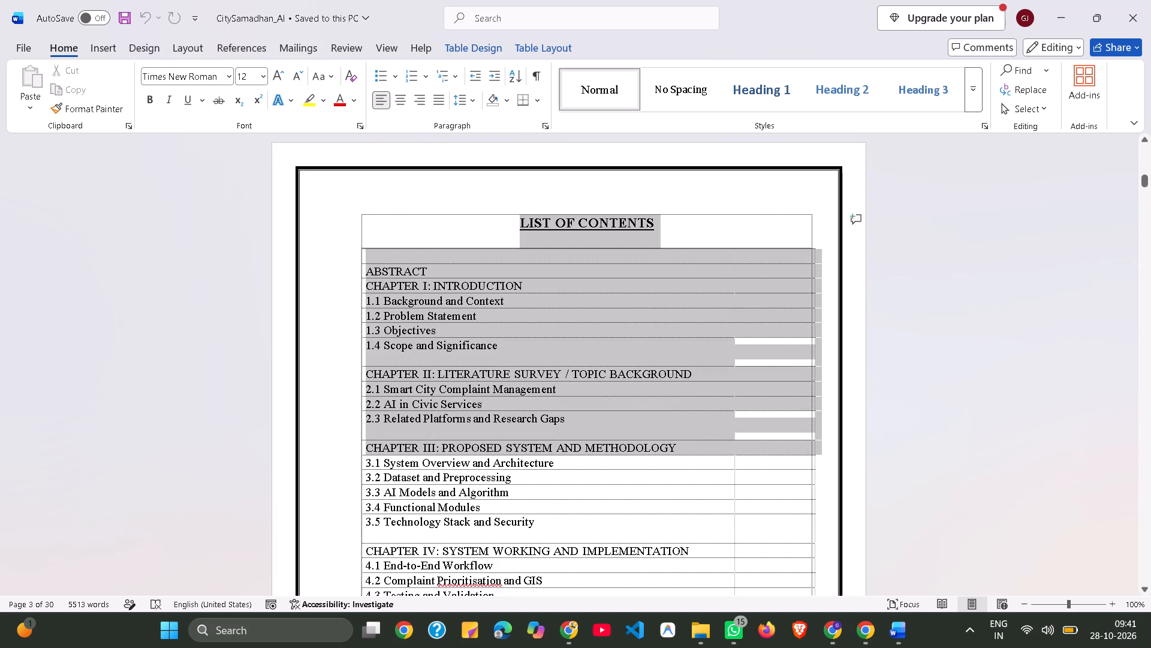
pyautogui.moveTo(532, 440); pyautogui.dragTo(558, 332)
pyautogui.scroll(1, 532, 434)
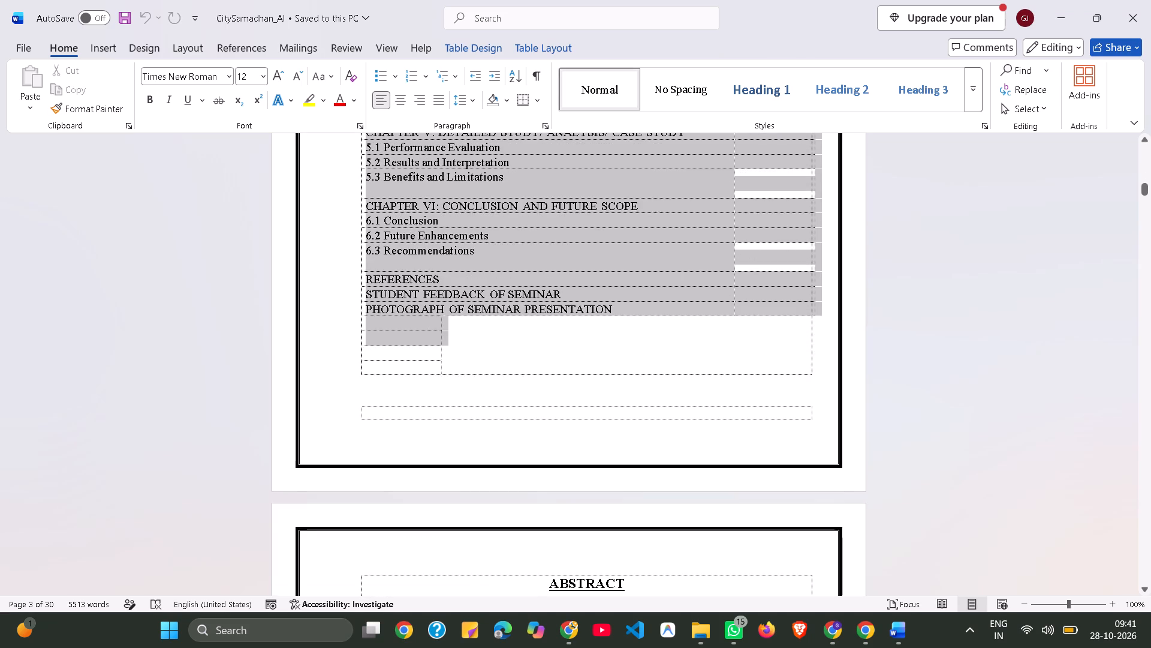
pyautogui.moveTo(558, 332); pyautogui.dragTo(592, 308)
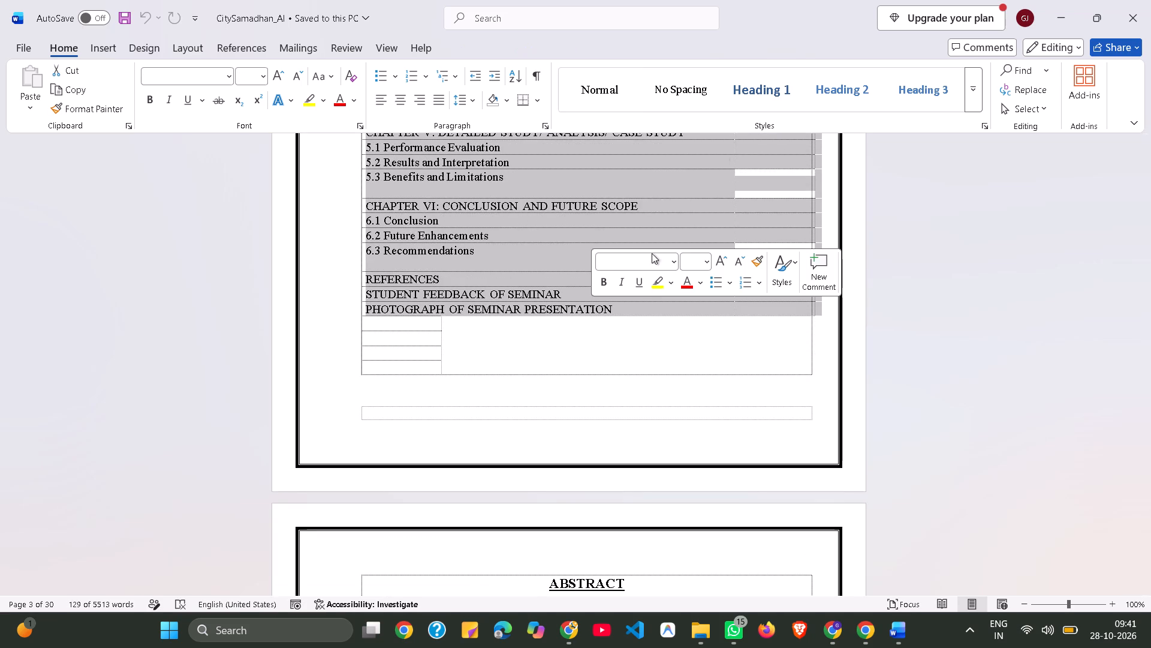
pyautogui.click(113, 47)
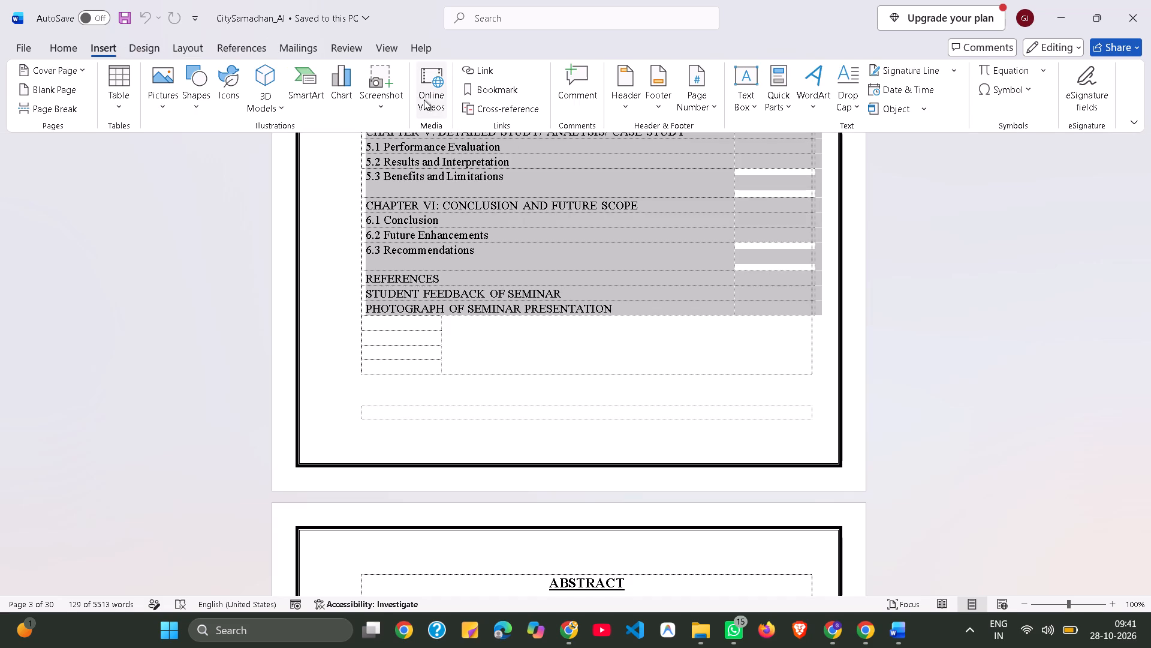
pyautogui.click(199, 43)
pyautogui.click(117, 47)
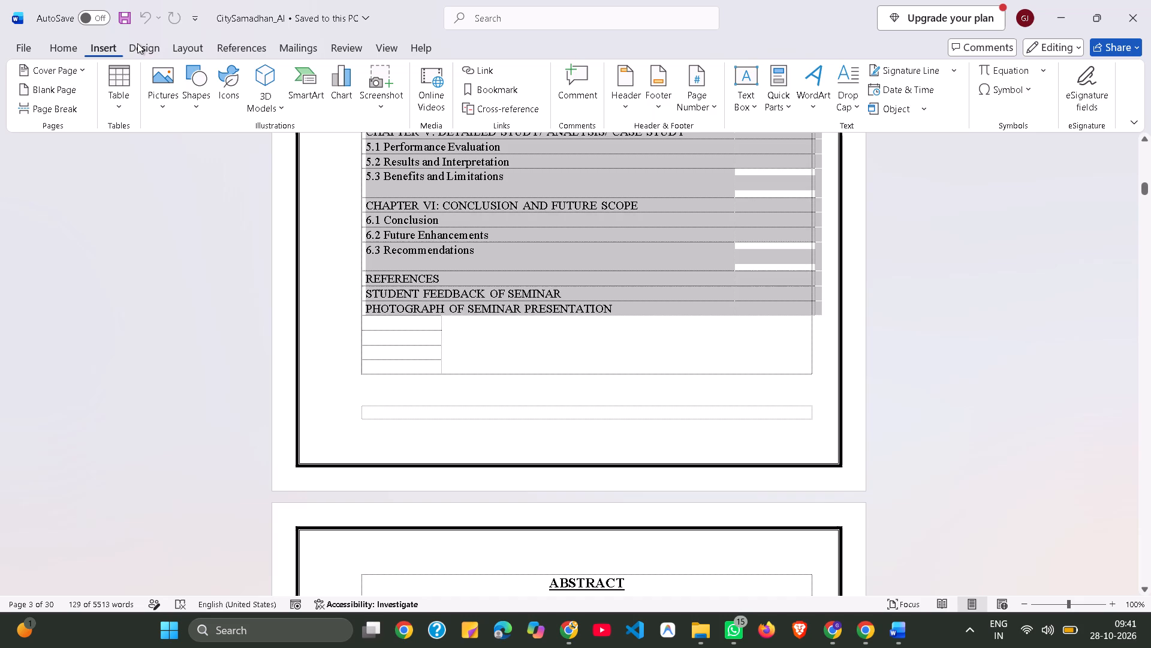
pyautogui.click(137, 43)
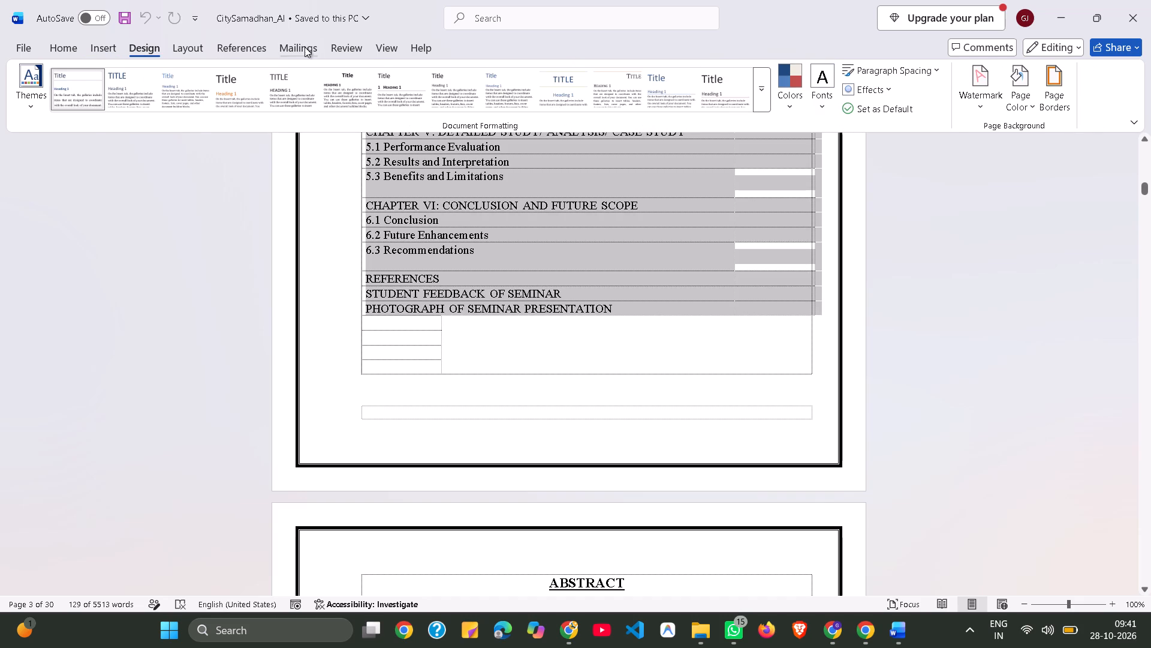
pyautogui.click(305, 47)
pyautogui.click(352, 43)
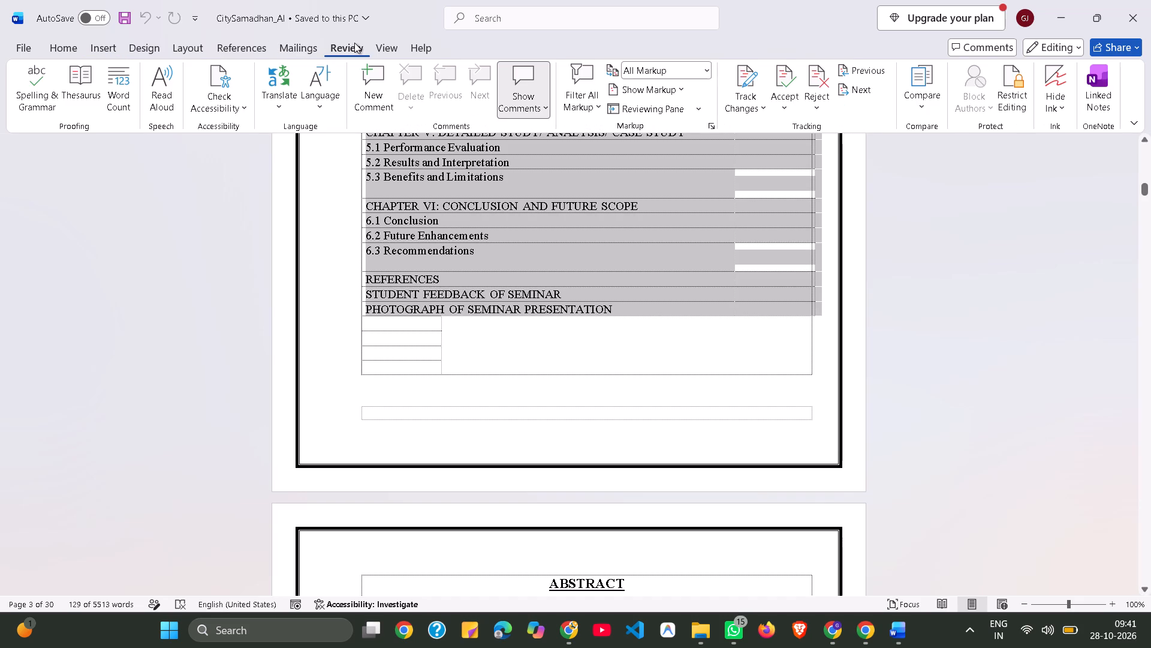
pyautogui.click(376, 49)
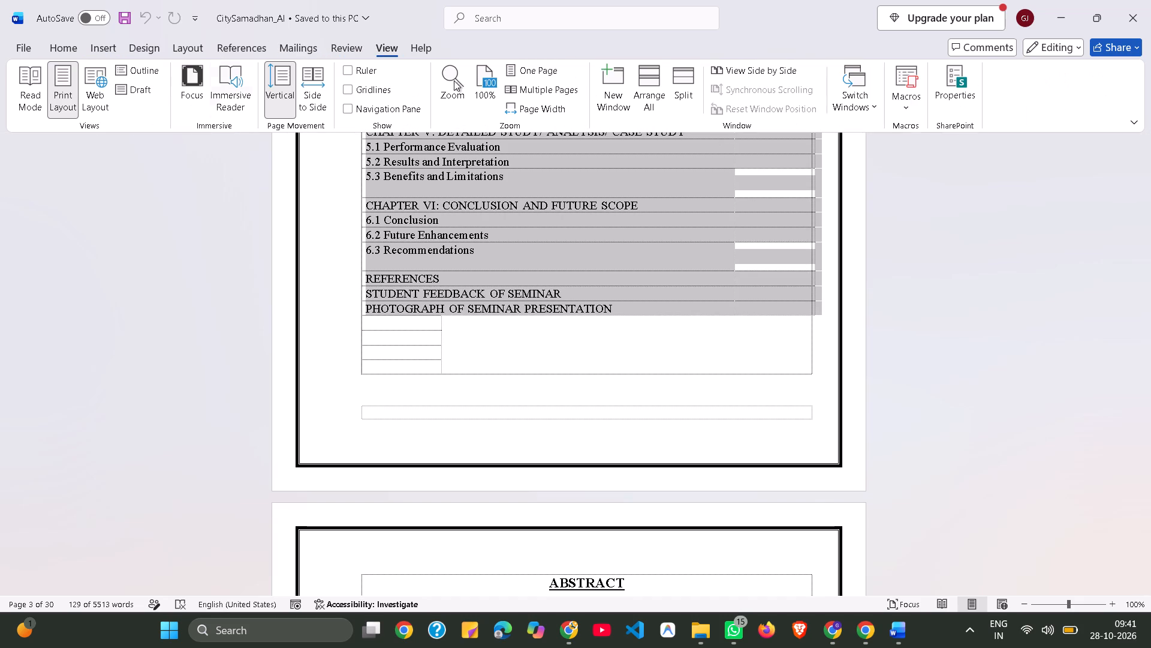
pyautogui.click(63, 56)
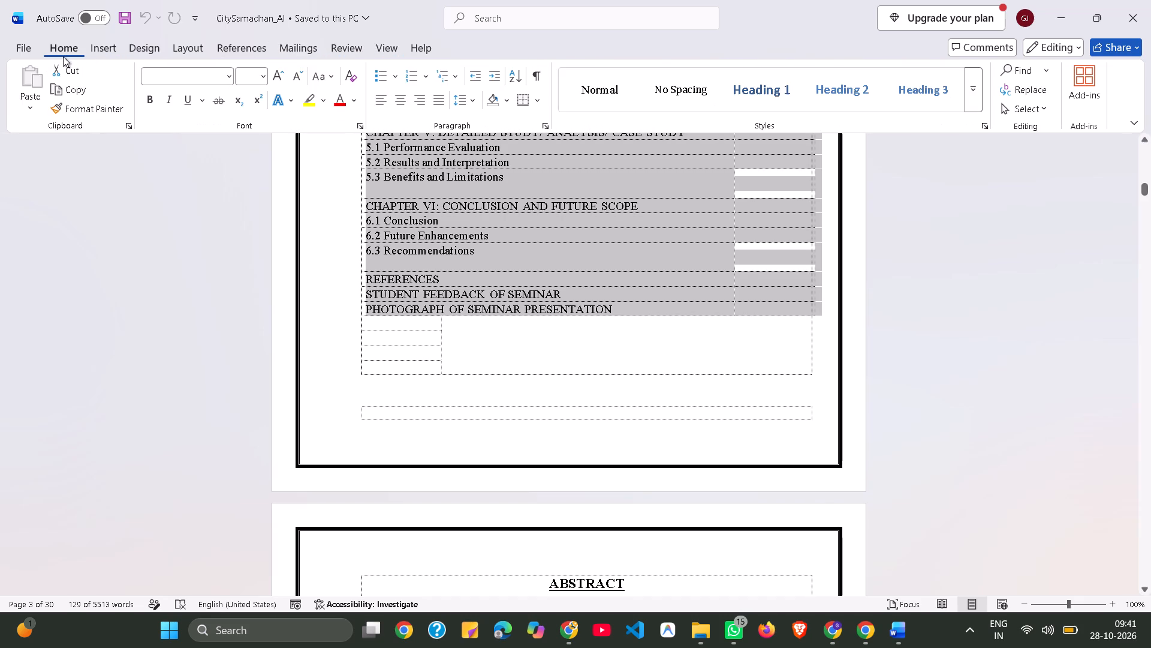
pyautogui.click(107, 44)
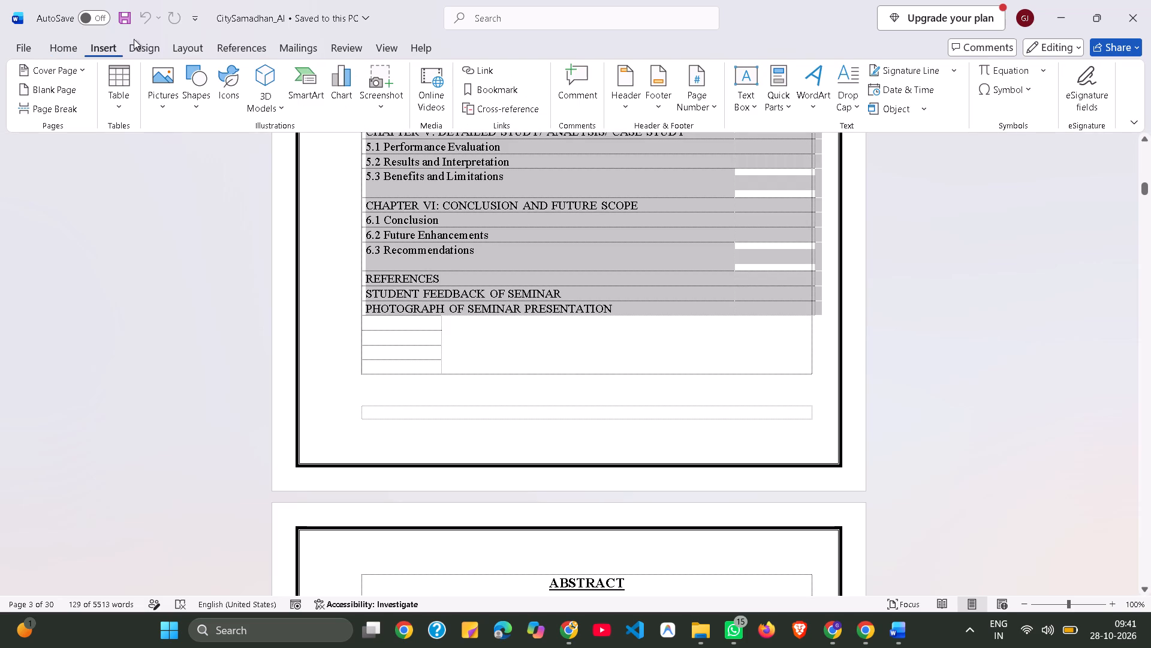
pyautogui.click(111, 95)
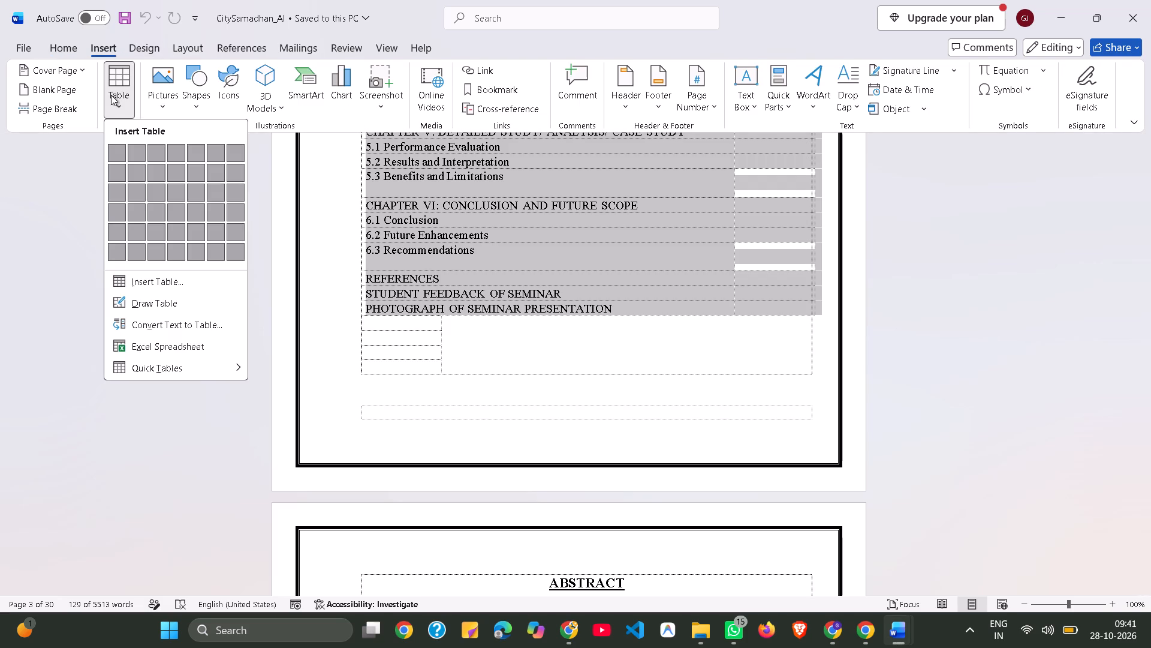
pyautogui.click(152, 286)
pyautogui.click(578, 308)
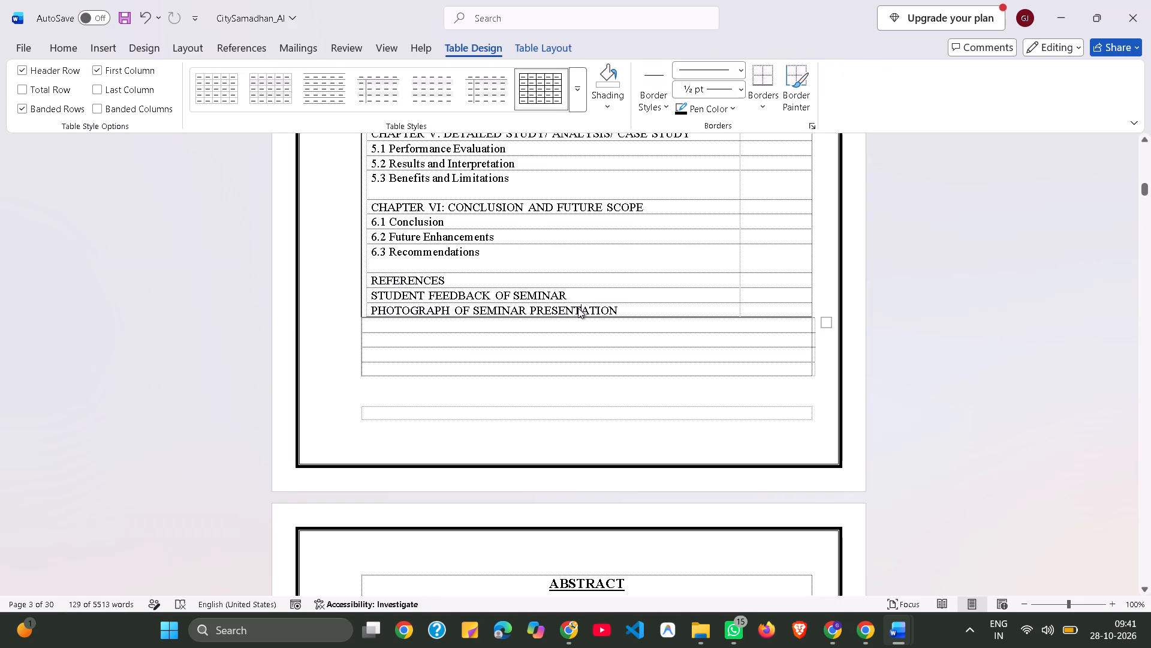
# Check the borders of the List of Contents page in the print preview and return to the document.
pyautogui.scroll(1, 578, 308)
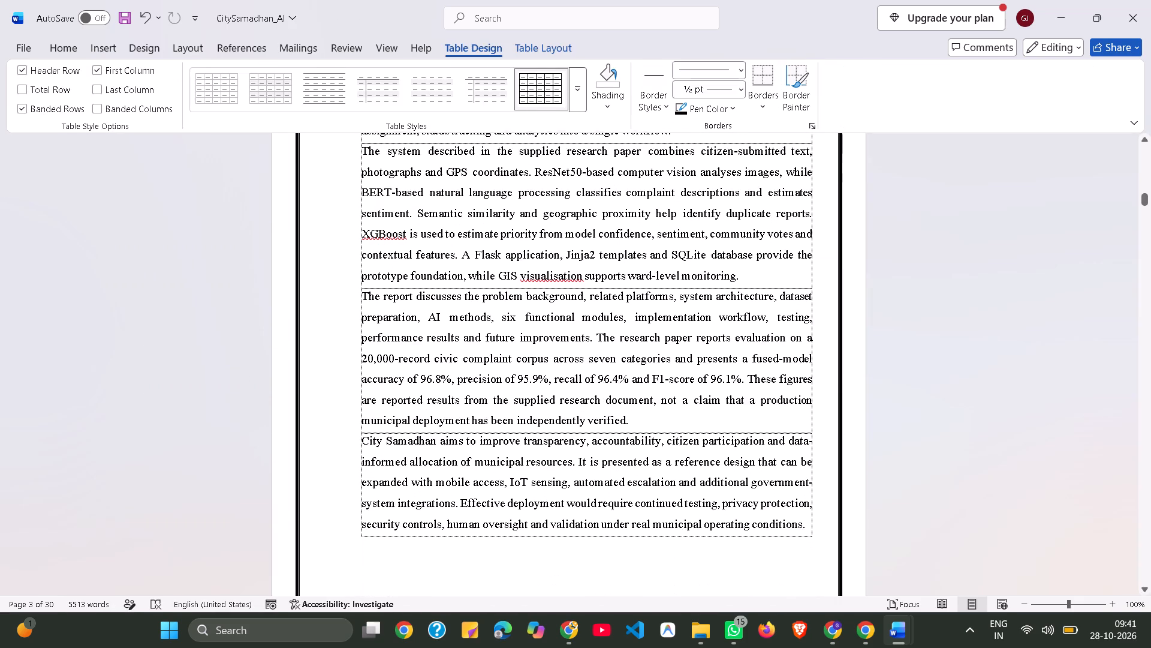
pyautogui.scroll(1, 578, 308)
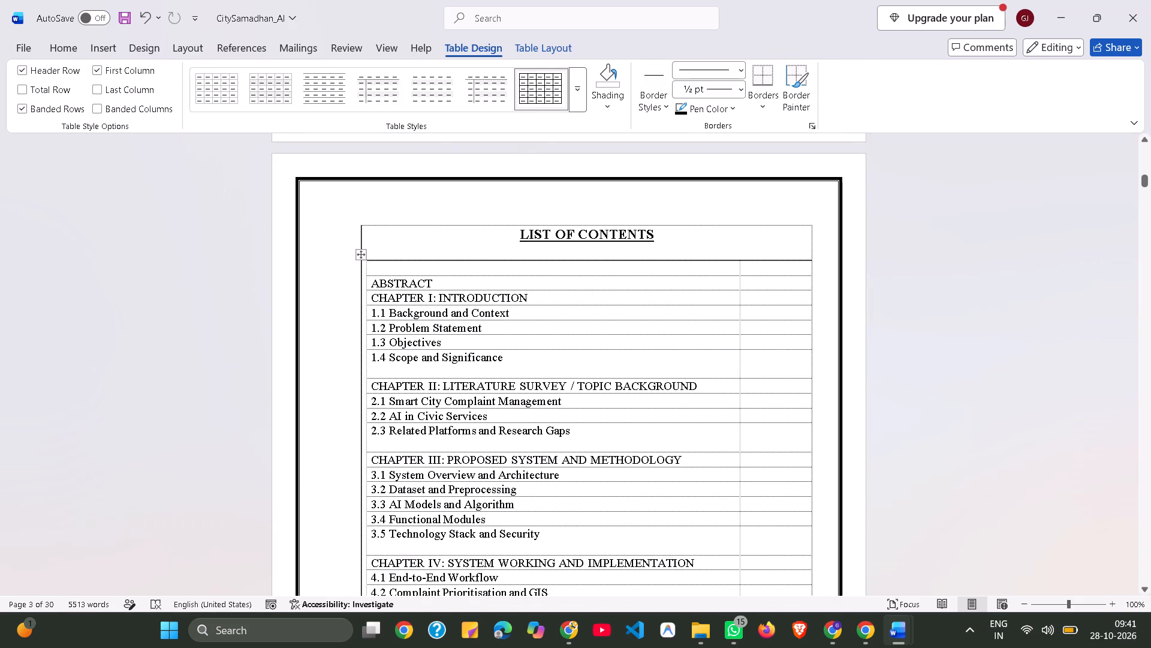
pyautogui.scroll(-1, 564, 336)
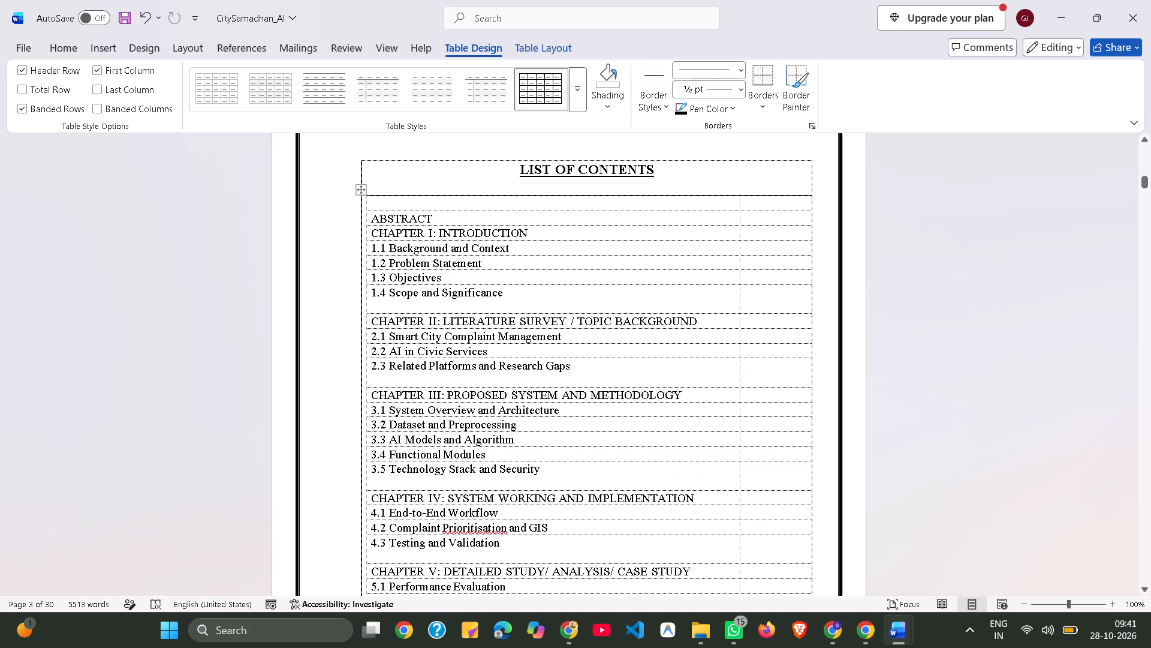
pyautogui.click(782, 209)
pyautogui.click(92, 38)
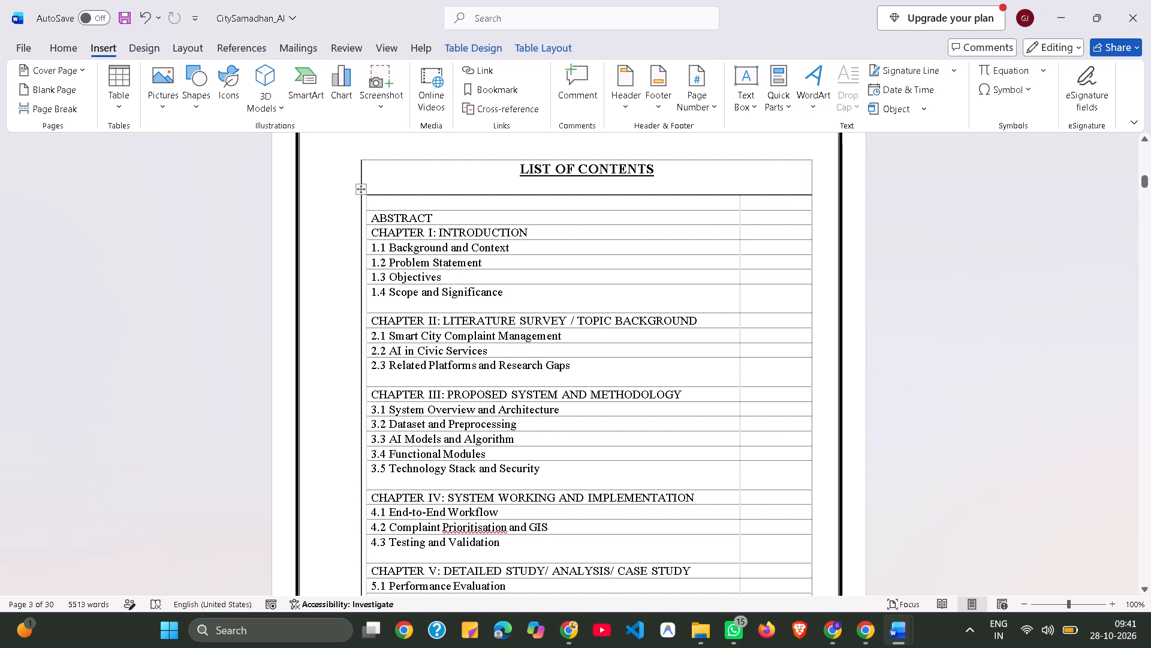
pyautogui.hotkey('ctrl', 'p')
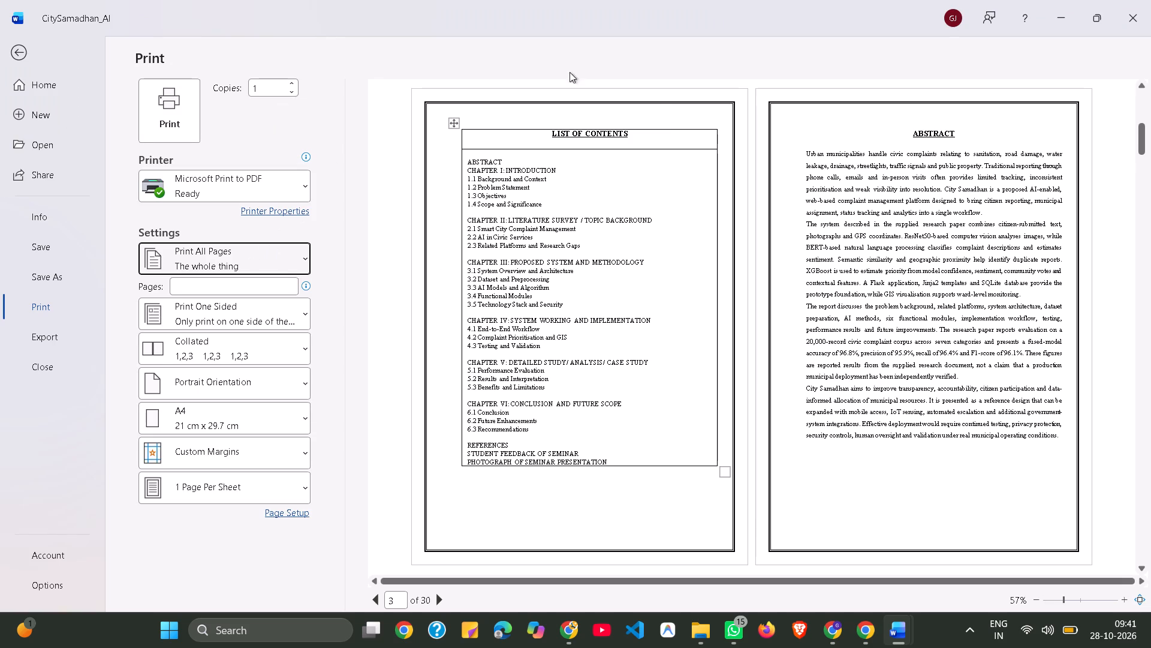
pyautogui.click(10, 53)
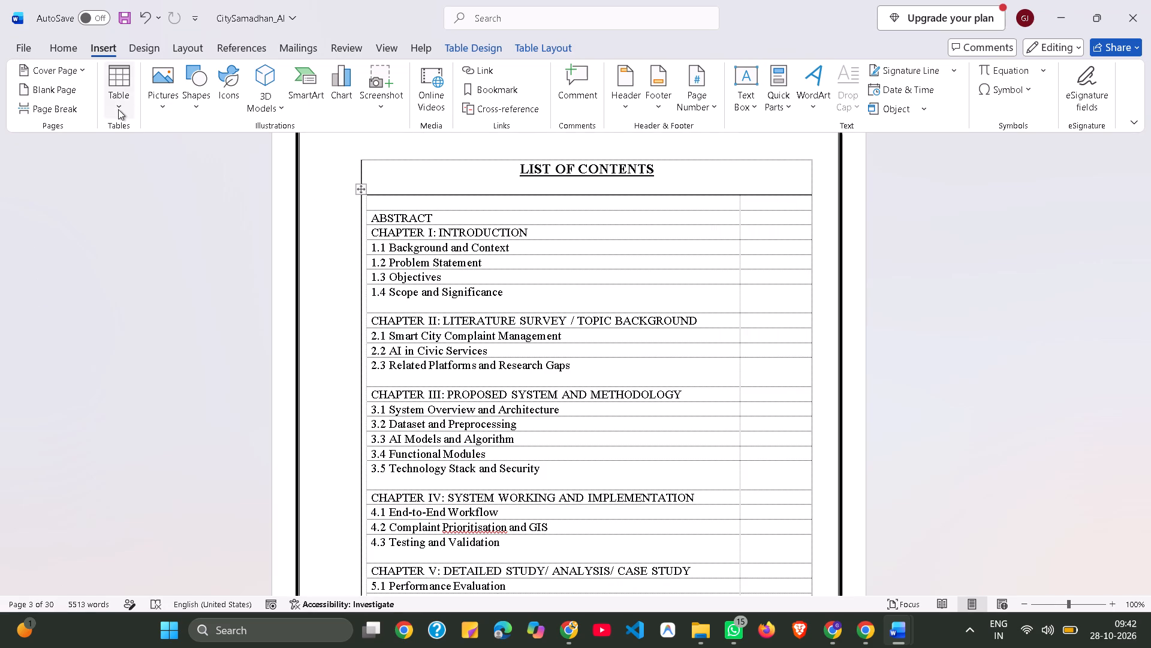
# Select the list of contents table from its heading to its last entry and apply the All Borders option.
pyautogui.doubleClick(468, 254)
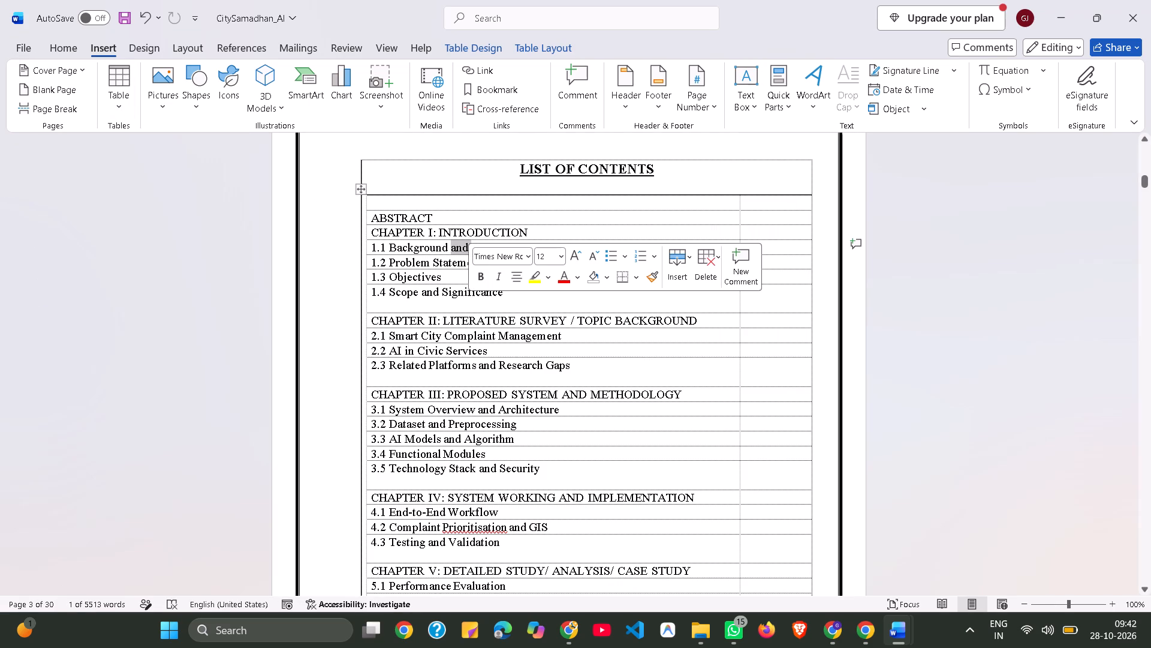
pyautogui.click(447, 245)
pyautogui.moveTo(393, 181); pyautogui.dragTo(639, 478)
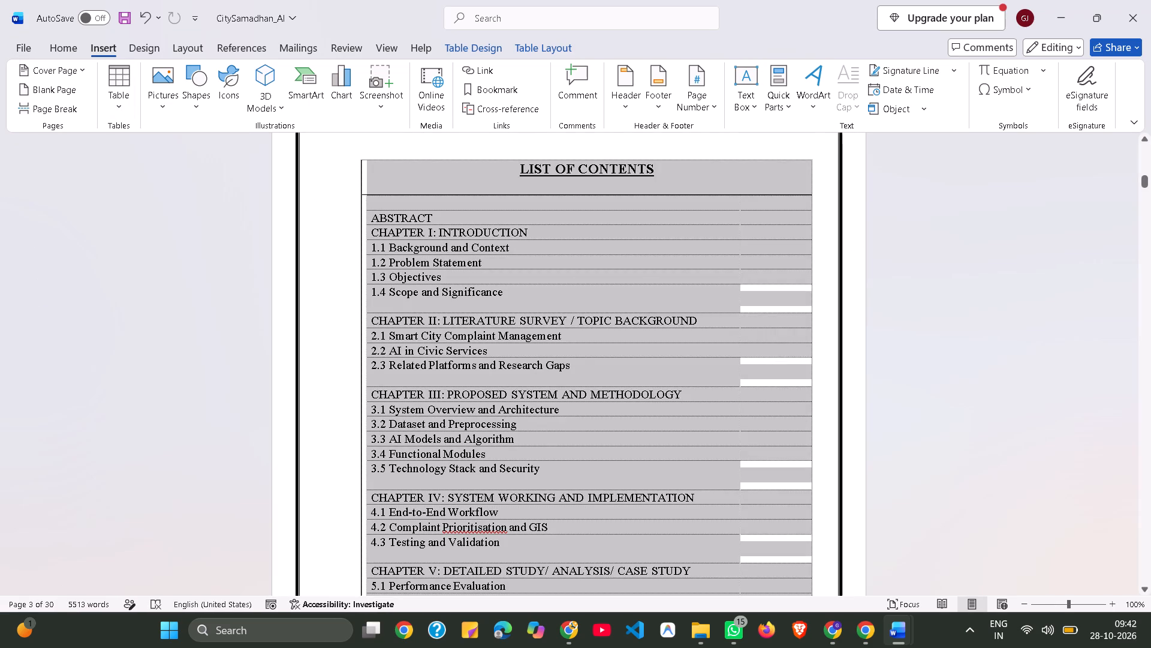
pyautogui.moveTo(639, 478); pyautogui.dragTo(643, 479)
pyautogui.scroll(-4, 643, 479)
pyautogui.scroll(2, 643, 479)
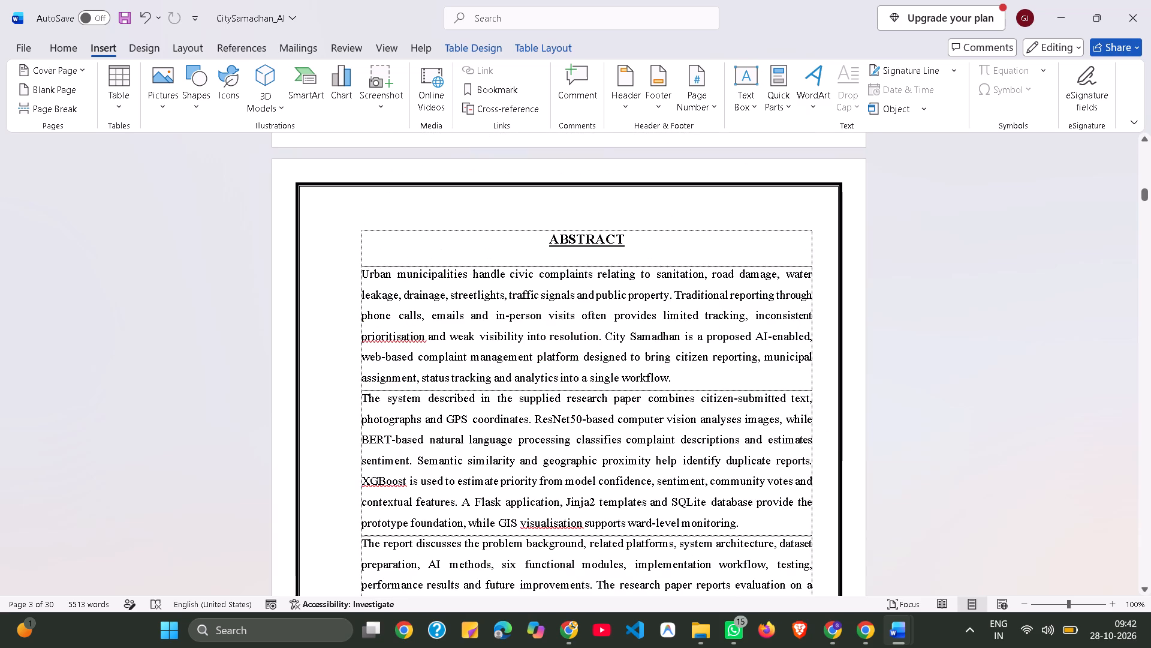
pyautogui.scroll(3, 569, 325)
pyautogui.scroll(1, 502, 286)
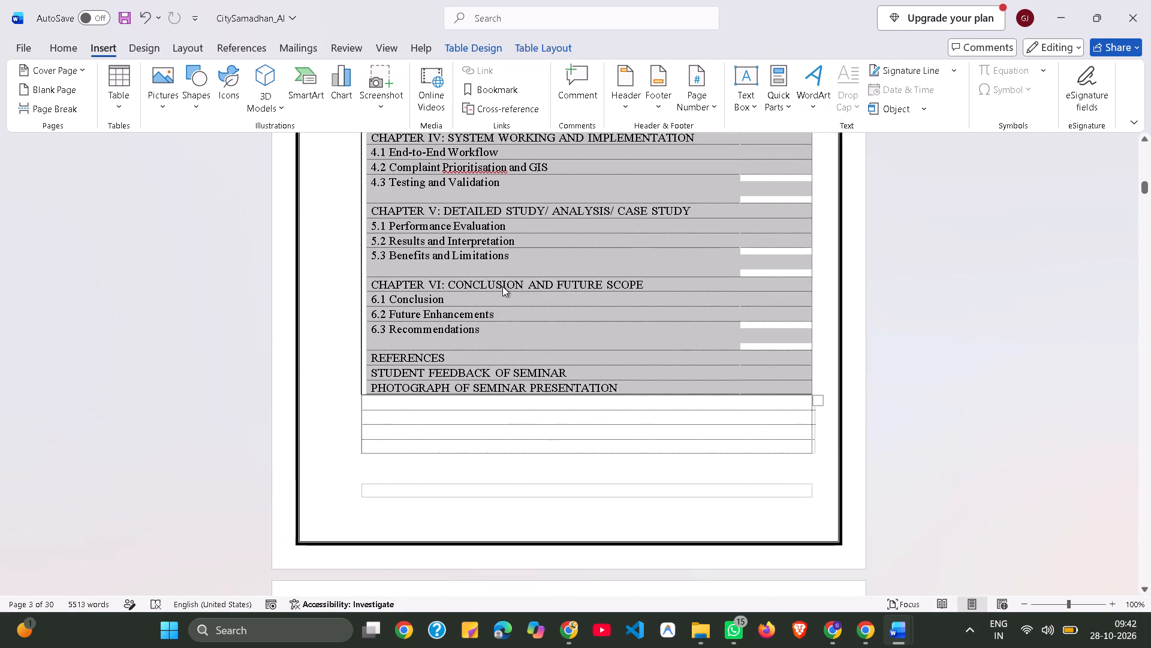
pyautogui.scroll(1, 502, 286)
pyautogui.click(468, 51)
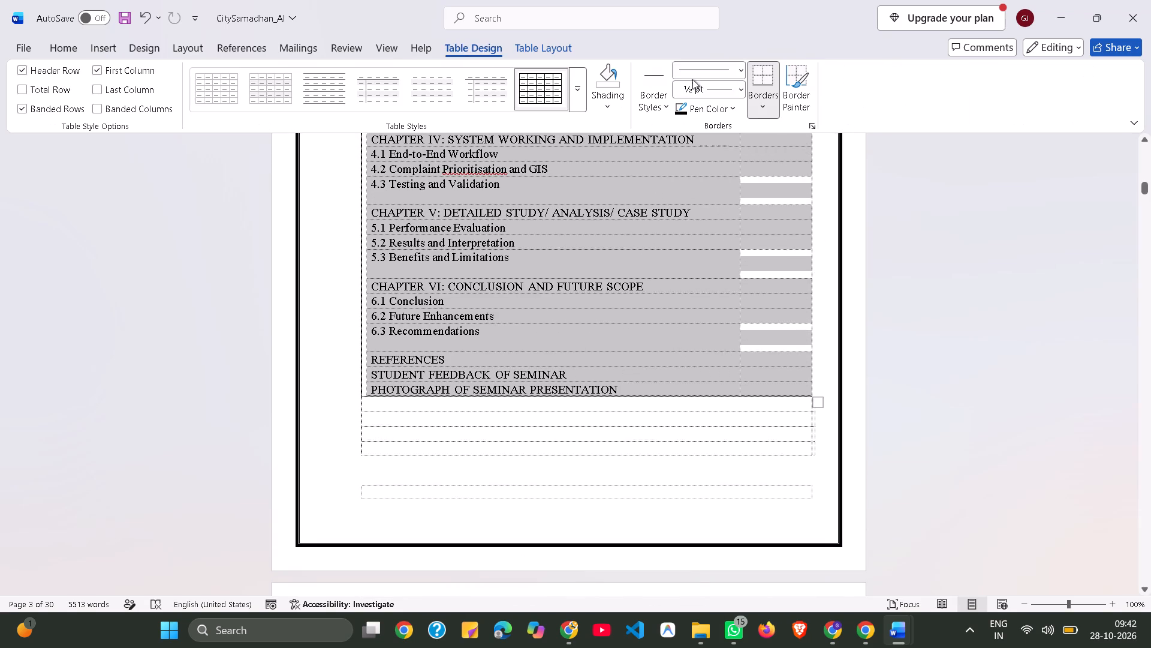
pyautogui.click(758, 107)
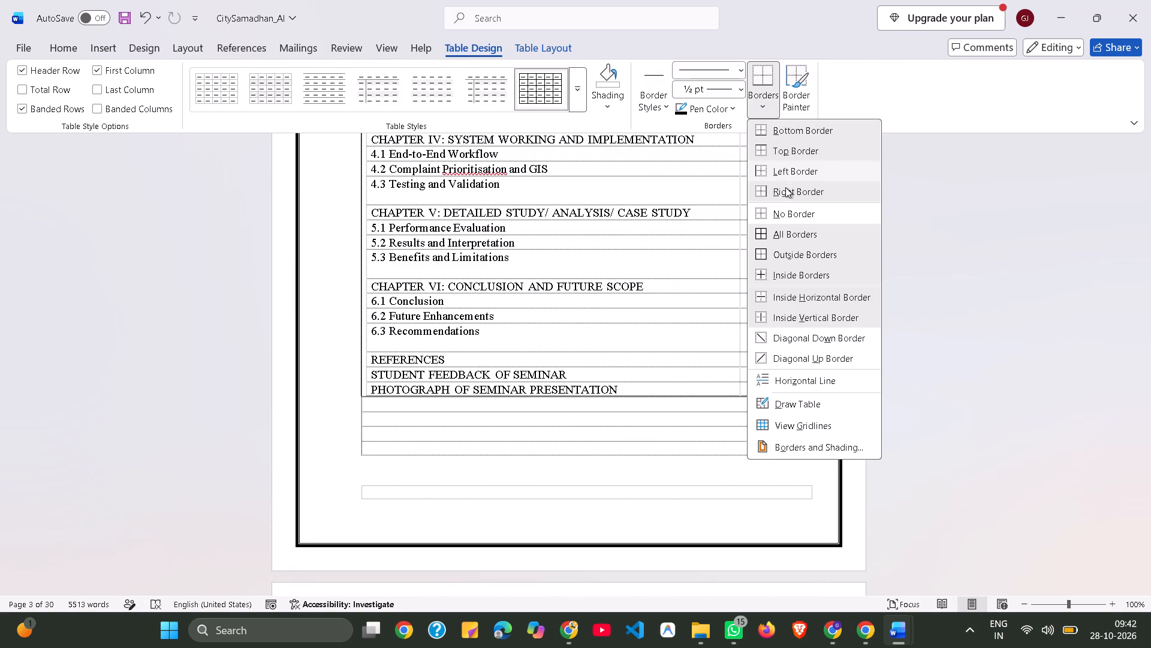
pyautogui.click(806, 232)
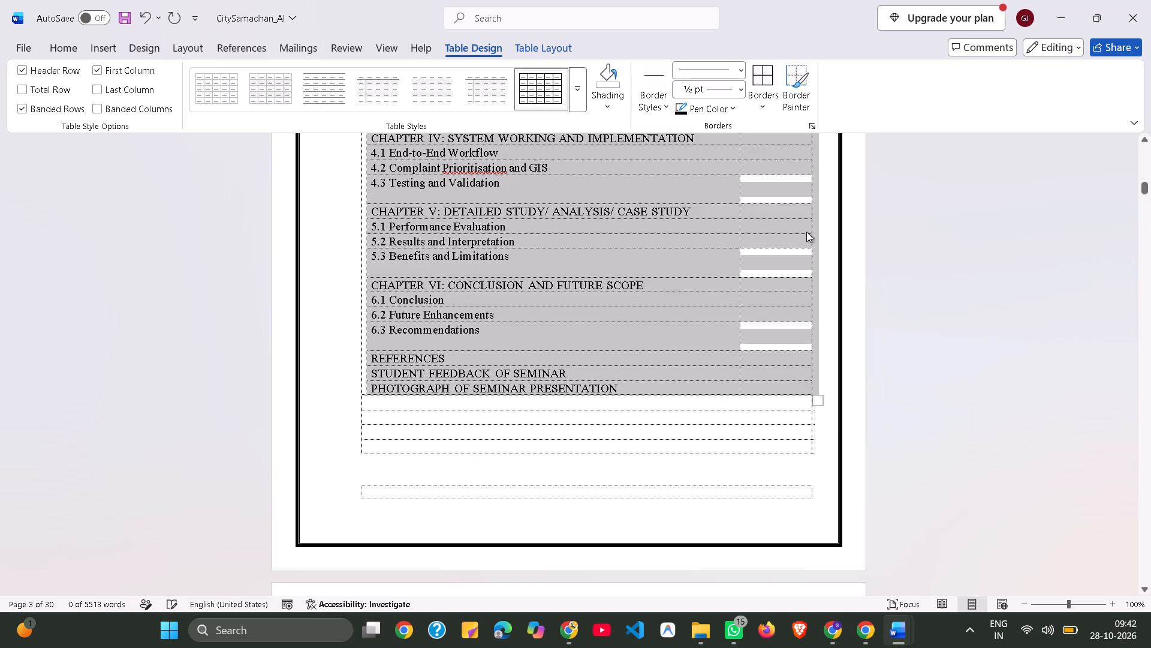
# Check the List of Contents page again in the print preview and return to the document.
pyautogui.click(764, 238)
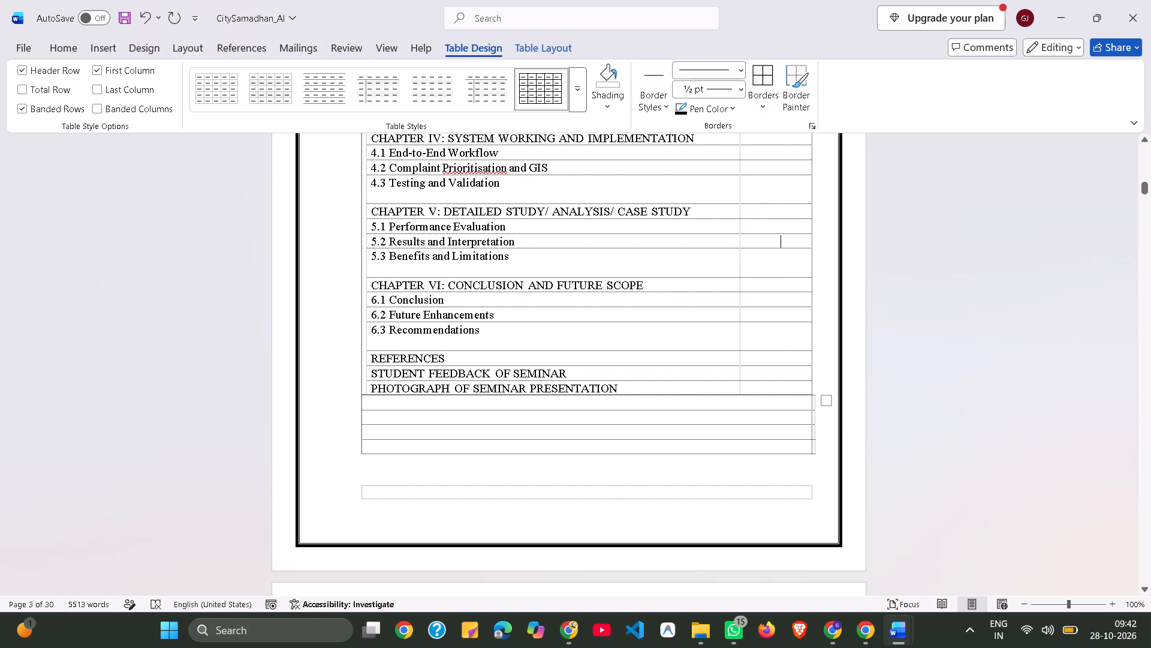
pyautogui.hotkey('ctrl', 'p')
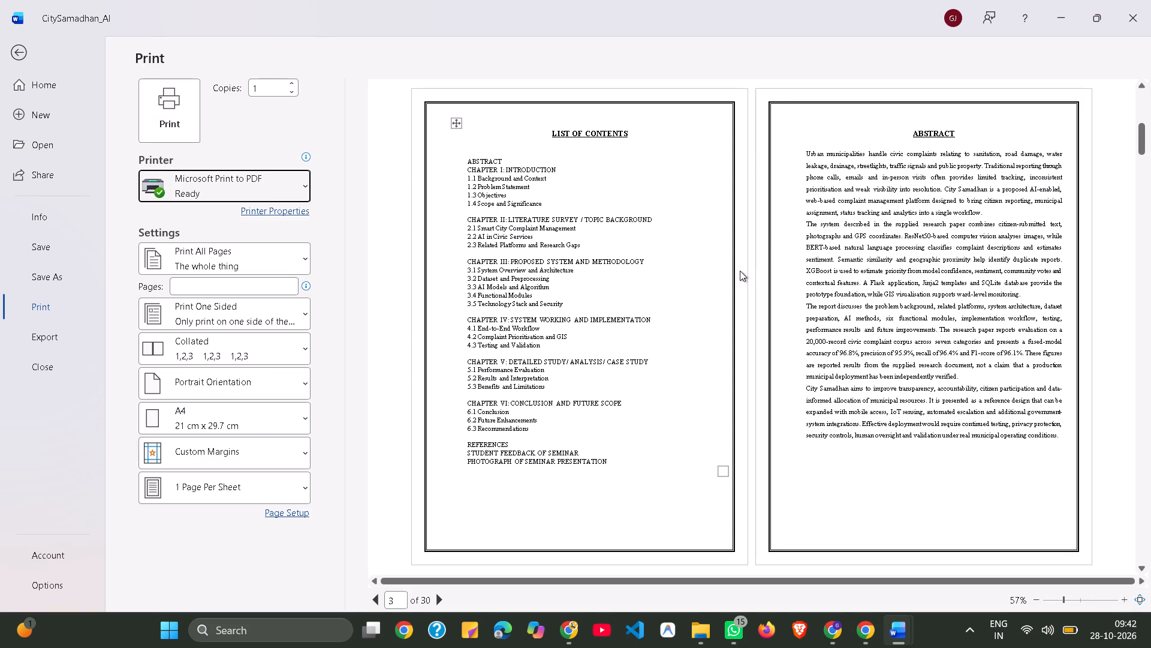
pyautogui.click(16, 59)
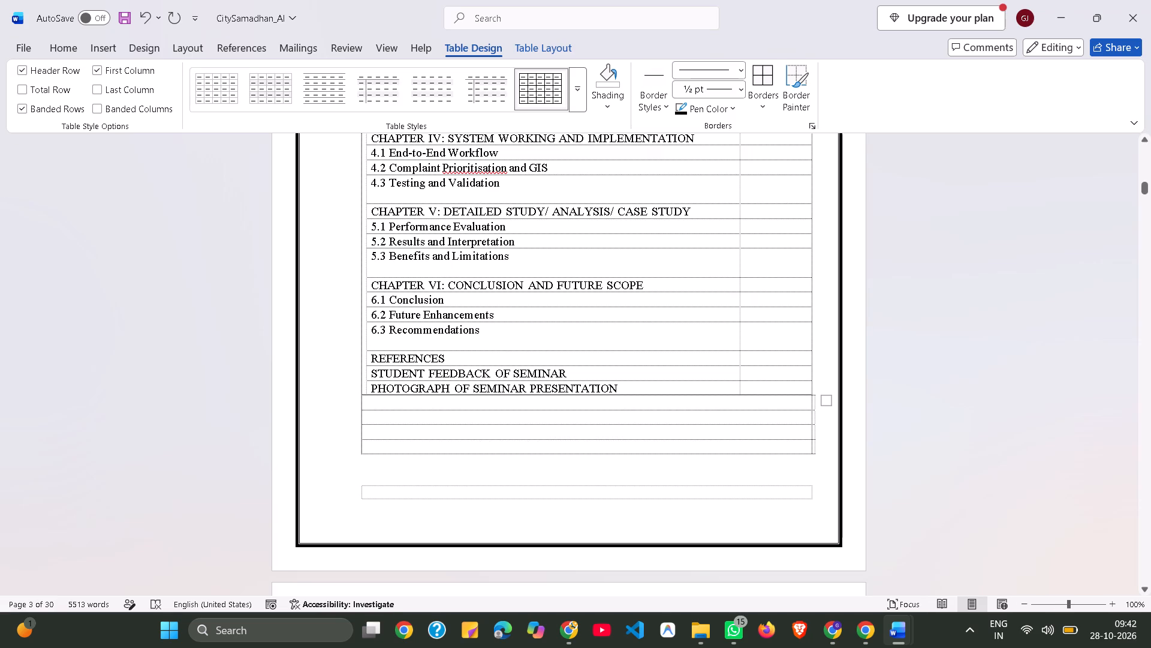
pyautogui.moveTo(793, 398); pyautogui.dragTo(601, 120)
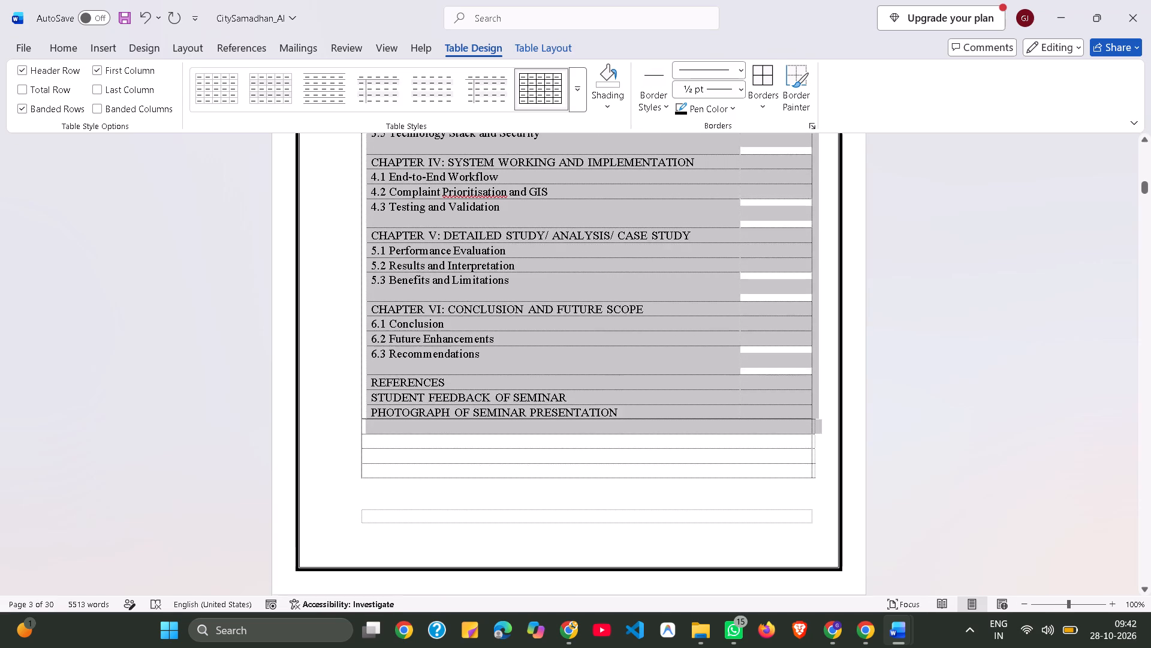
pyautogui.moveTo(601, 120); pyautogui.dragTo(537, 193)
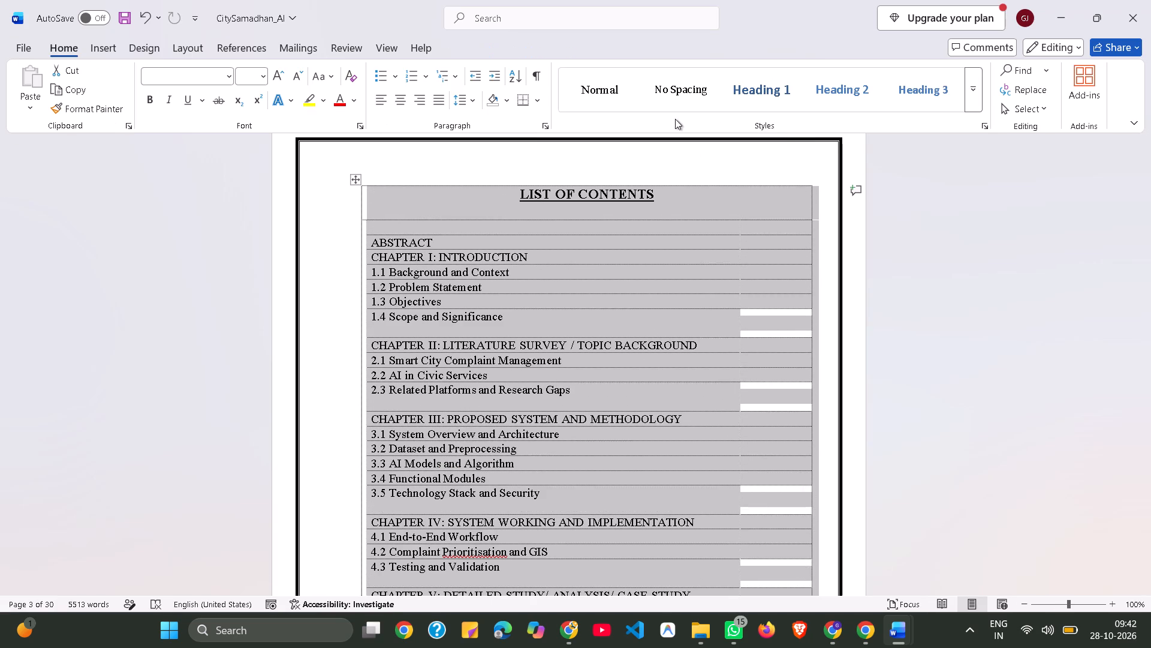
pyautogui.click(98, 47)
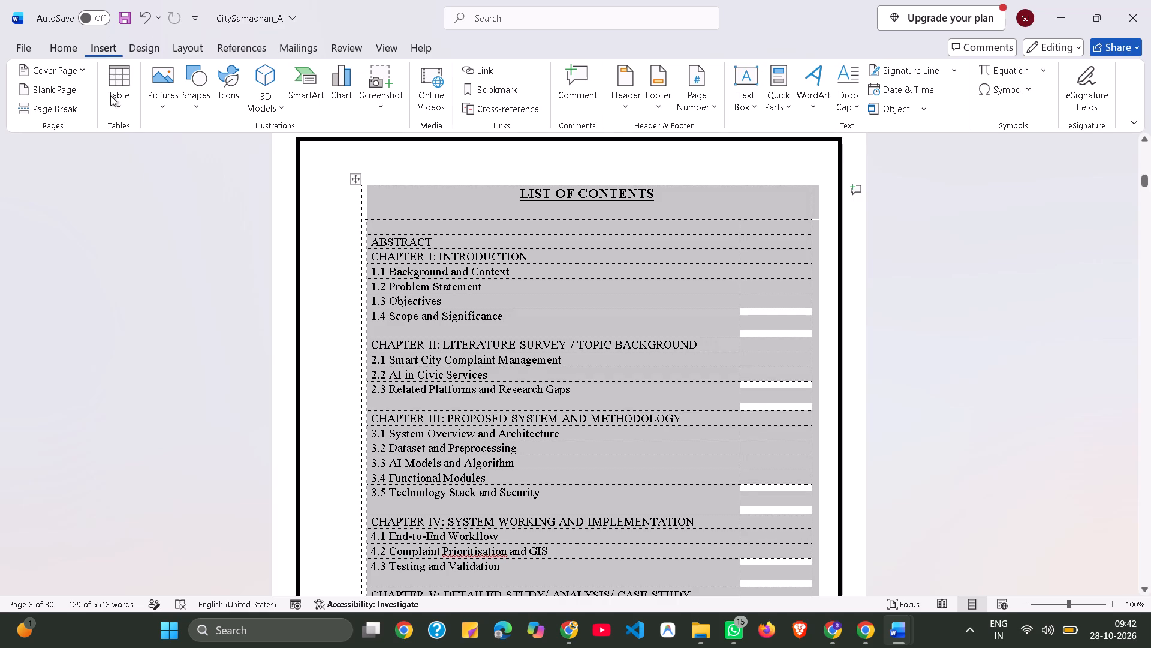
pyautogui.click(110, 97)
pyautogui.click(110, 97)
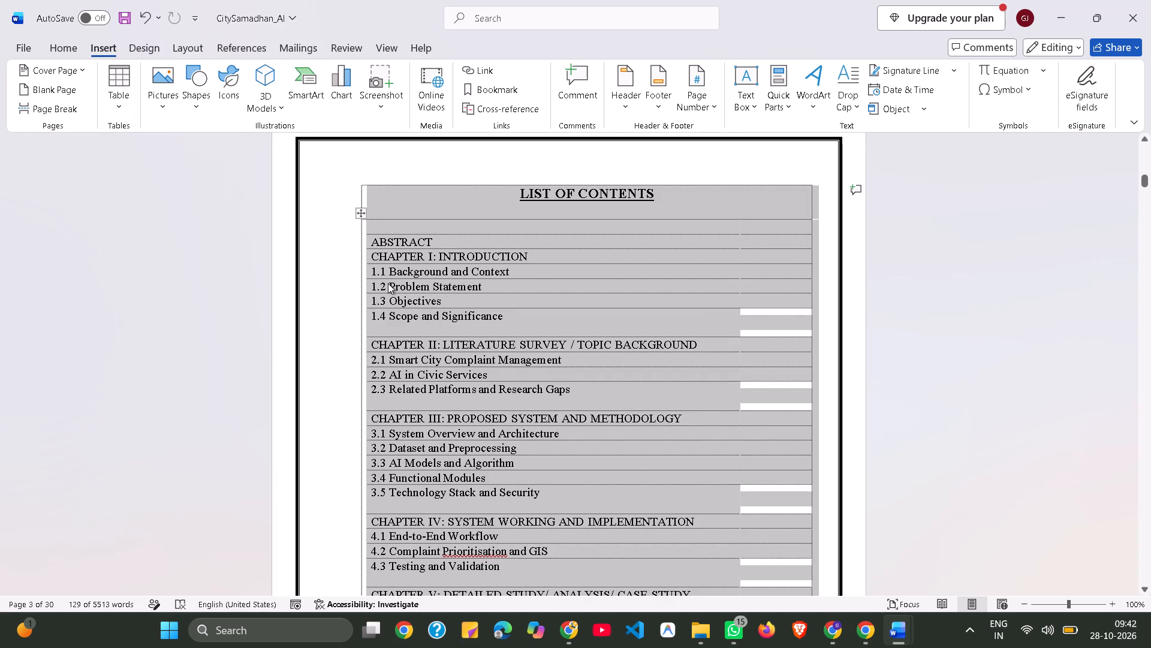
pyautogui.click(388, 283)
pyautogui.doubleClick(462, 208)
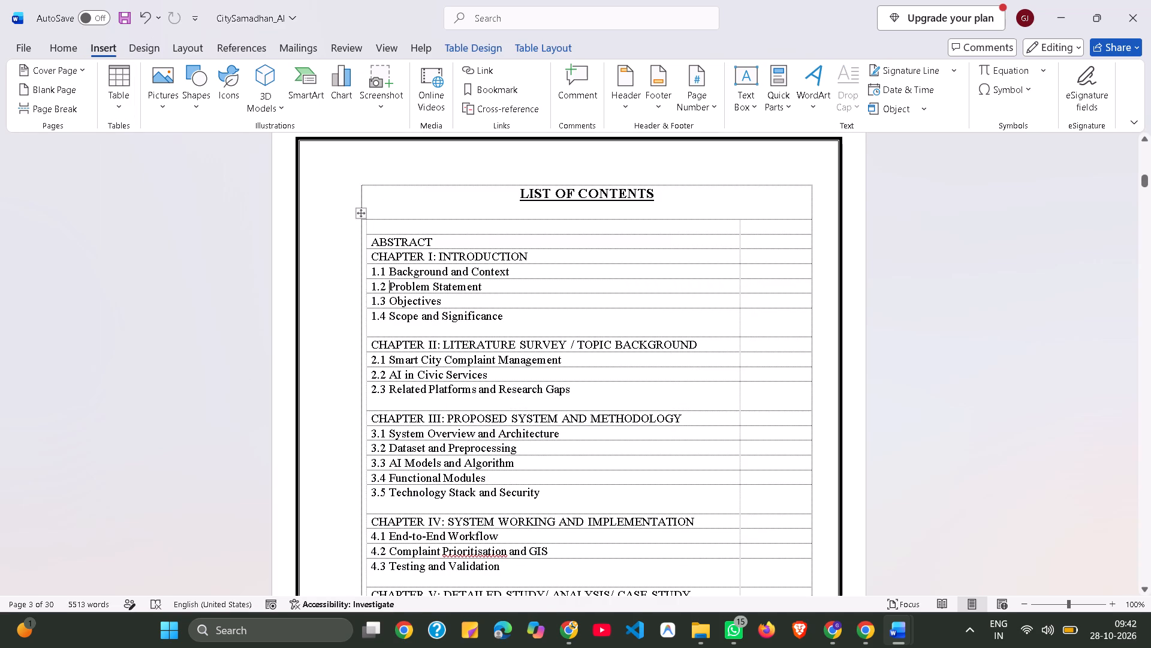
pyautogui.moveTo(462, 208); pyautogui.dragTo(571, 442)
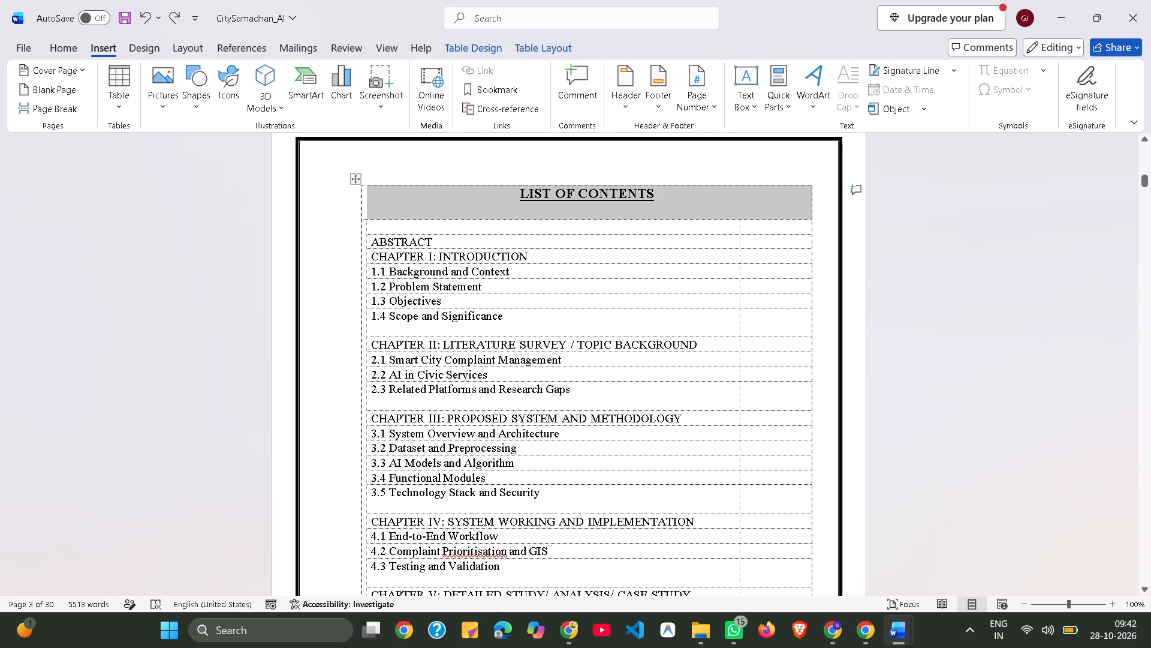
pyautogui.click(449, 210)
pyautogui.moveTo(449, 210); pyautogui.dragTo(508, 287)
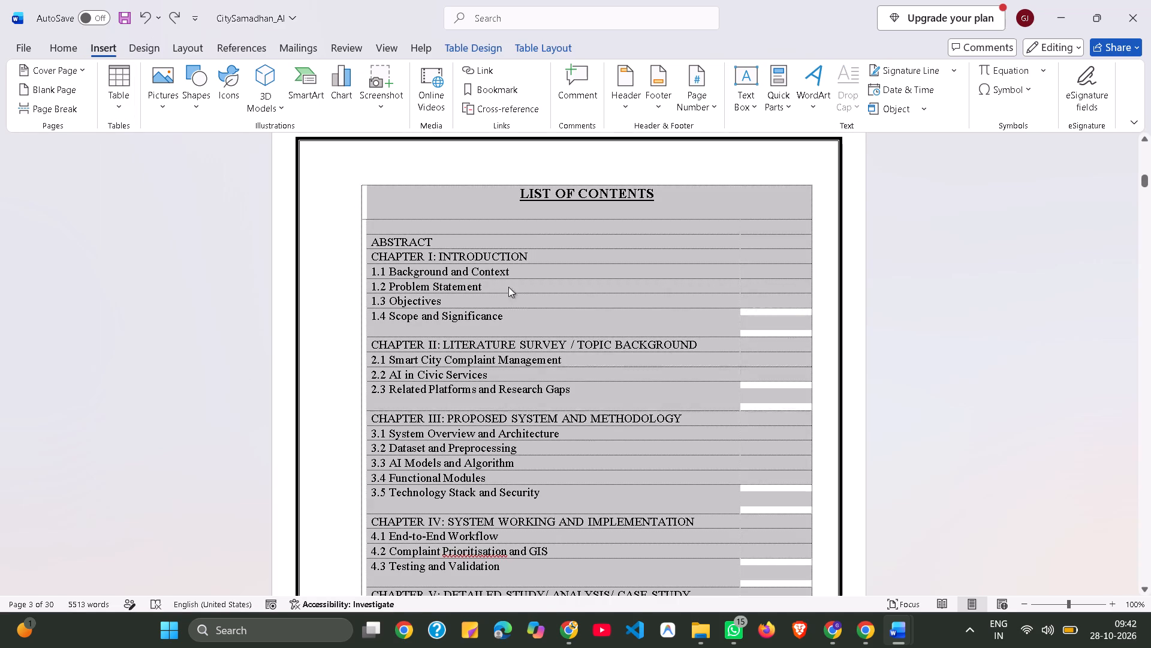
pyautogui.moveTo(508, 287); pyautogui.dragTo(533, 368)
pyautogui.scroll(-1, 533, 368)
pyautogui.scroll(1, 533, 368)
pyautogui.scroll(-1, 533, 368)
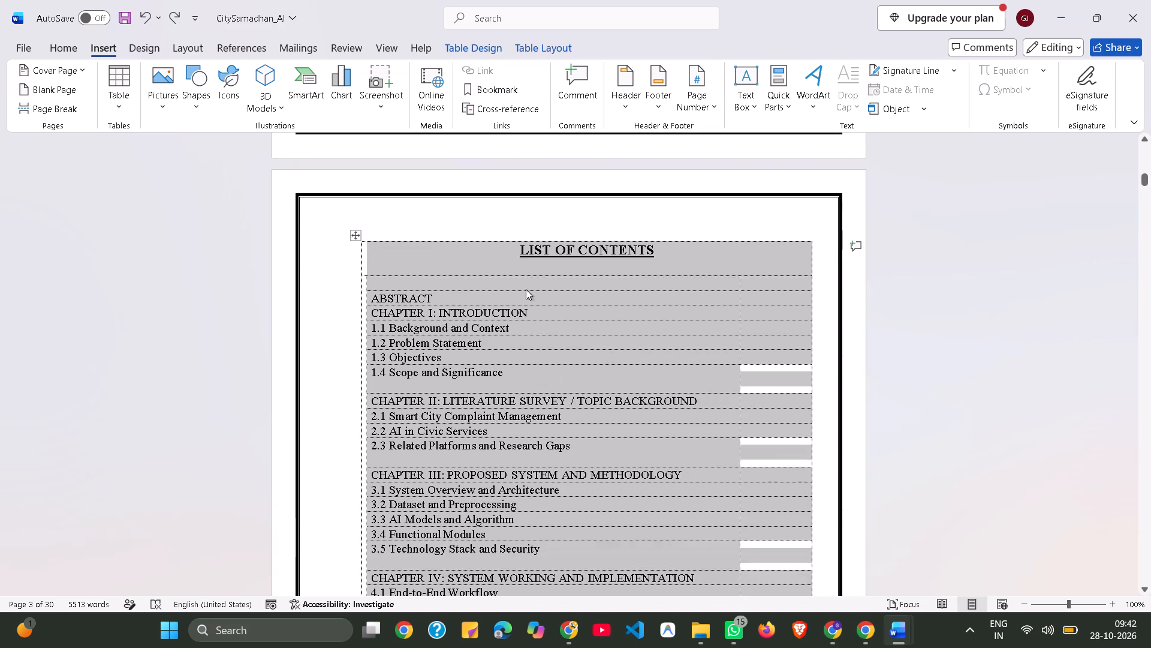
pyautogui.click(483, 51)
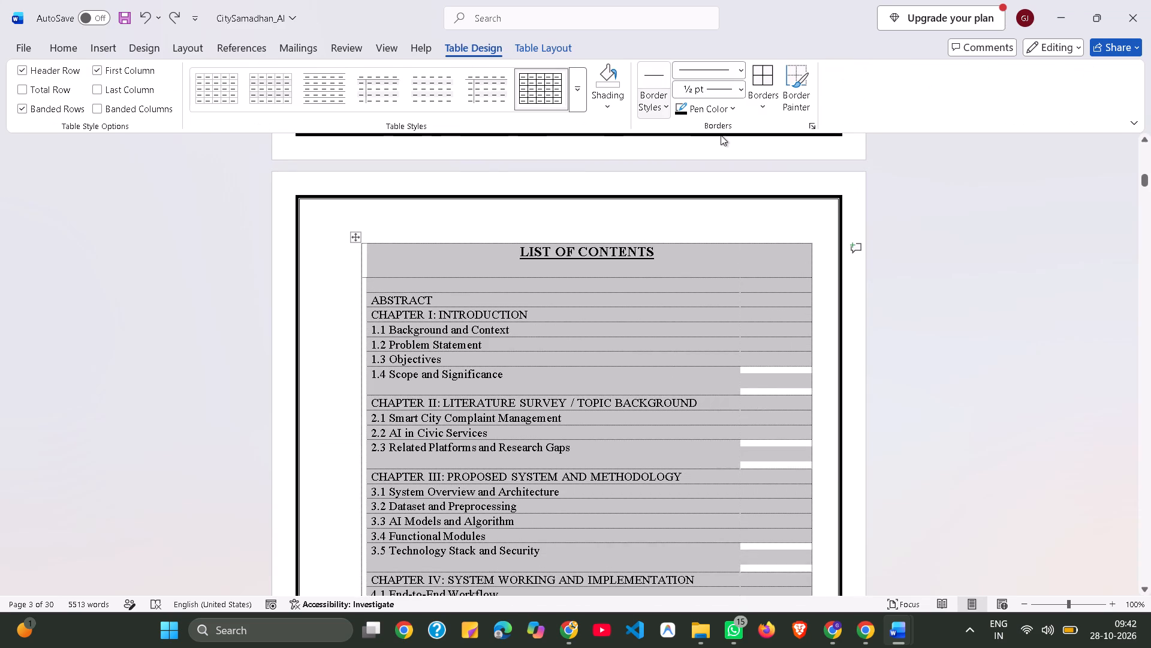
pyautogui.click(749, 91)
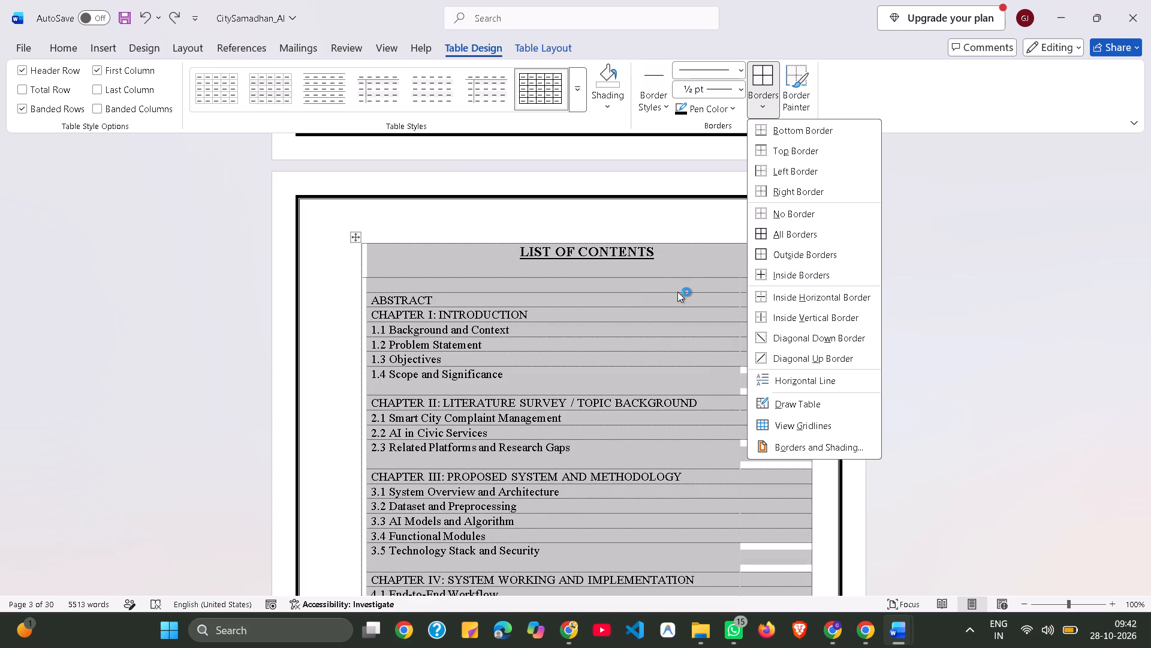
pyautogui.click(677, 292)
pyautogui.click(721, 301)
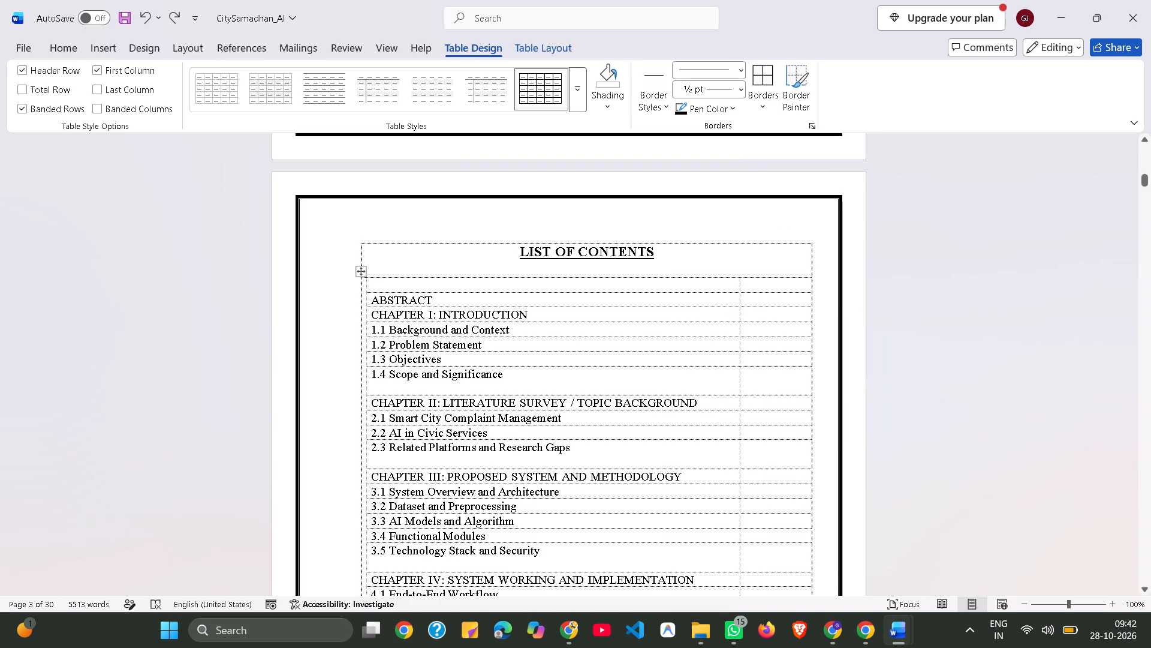
# Find Chapter I's footer page numbers and enter the range 1-3 beside CHAPTER I: INTRODUCTION in the list of contents.
pyautogui.scroll(-4, 779, 280)
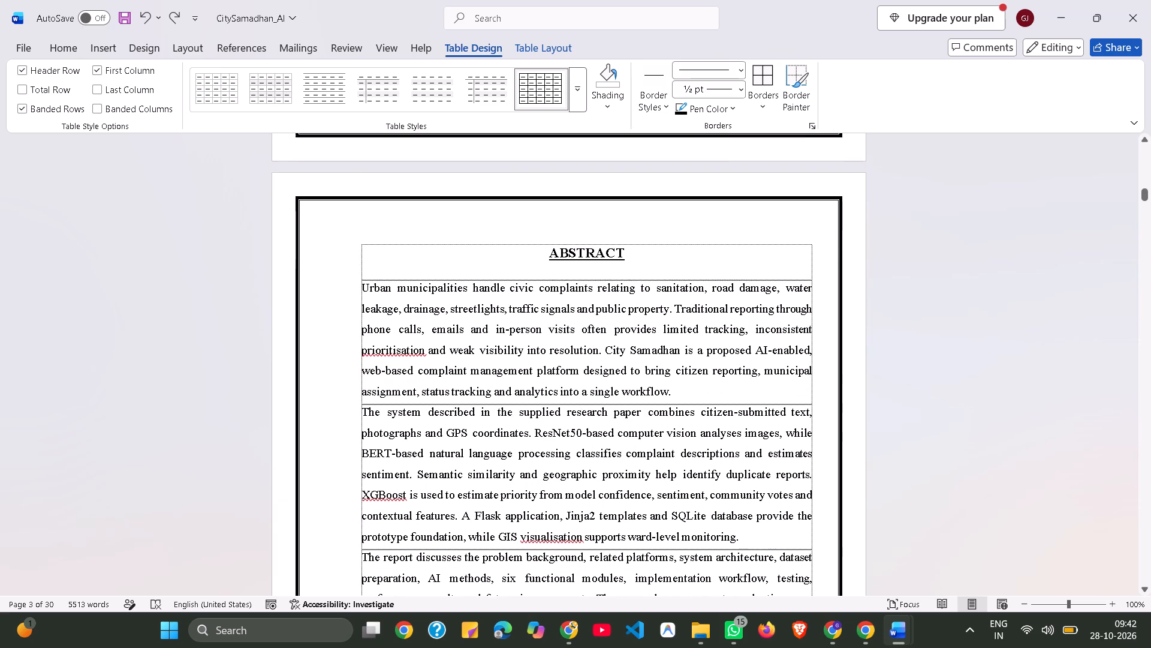
pyautogui.scroll(-2, 779, 280)
pyautogui.scroll(5, 779, 280)
pyautogui.scroll(-4, 779, 280)
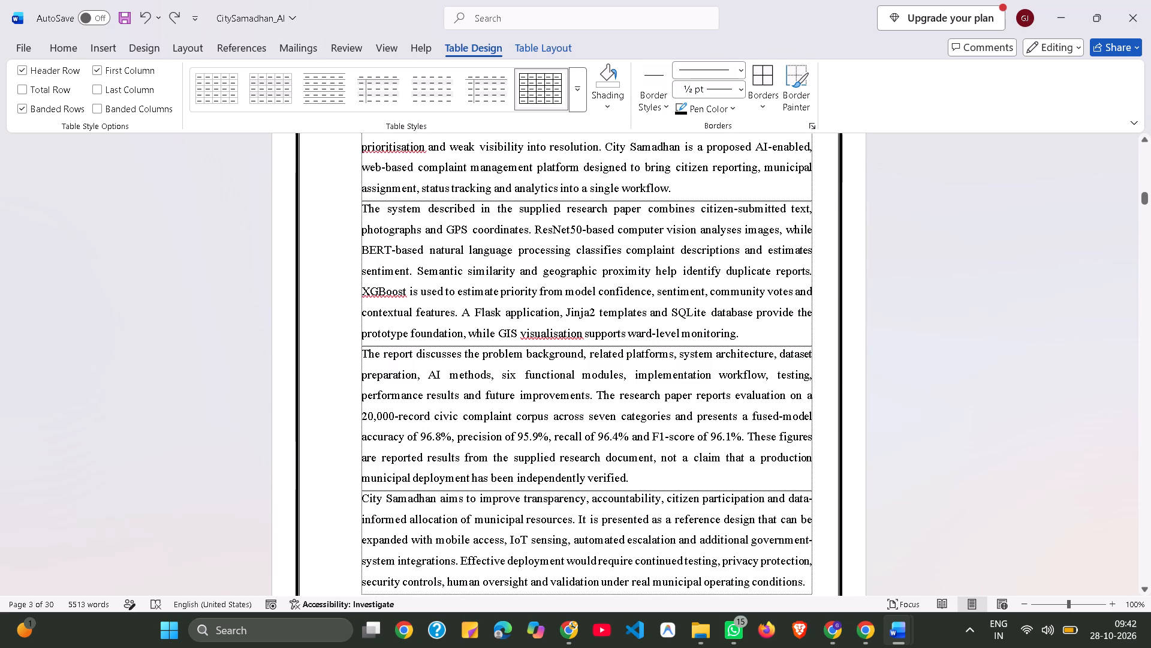
pyautogui.scroll(-6, 779, 280)
pyautogui.scroll(1, 779, 280)
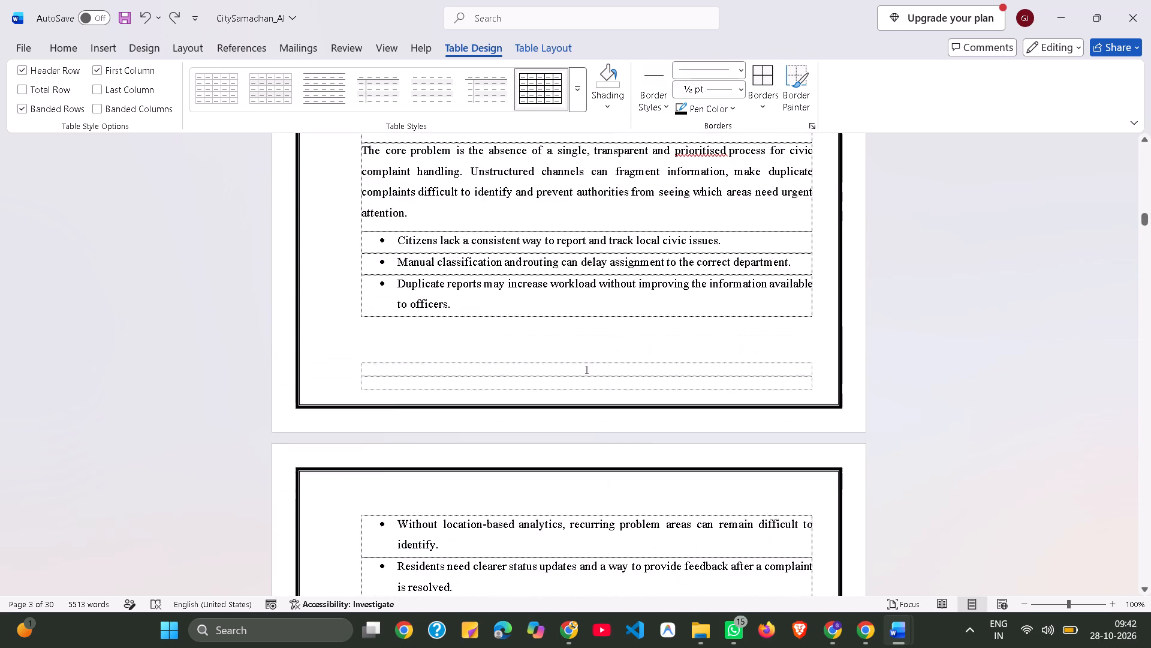
pyautogui.scroll(2, 779, 280)
pyautogui.scroll(-2, 779, 280)
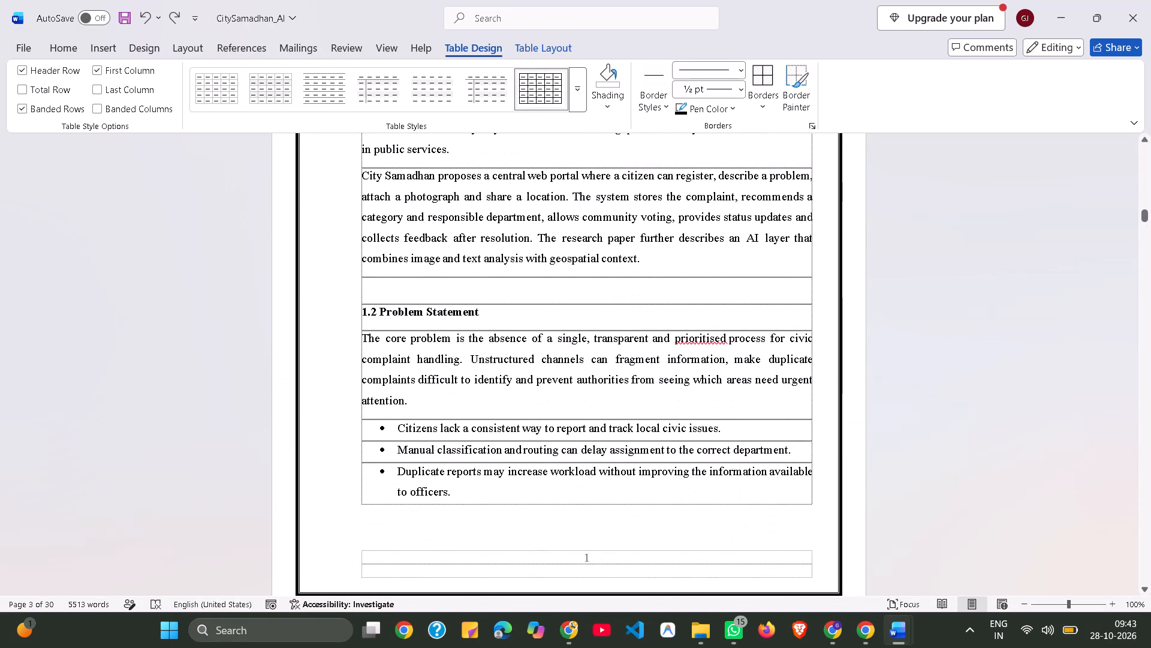
pyautogui.keyDown('ctrl'); pyautogui.scroll(-4, 779, 280); pyautogui.keyUp('ctrl')
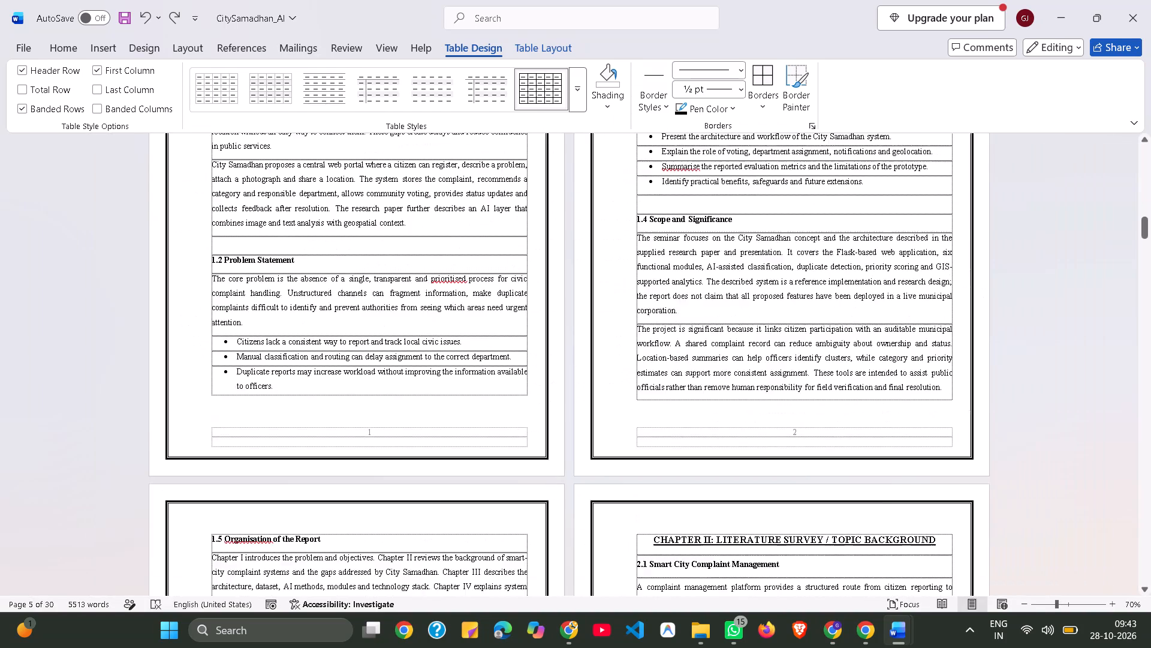
pyautogui.keyDown('ctrl'); pyautogui.scroll(-1, 779, 280); pyautogui.keyUp('ctrl')
pyautogui.scroll(-1, 779, 280)
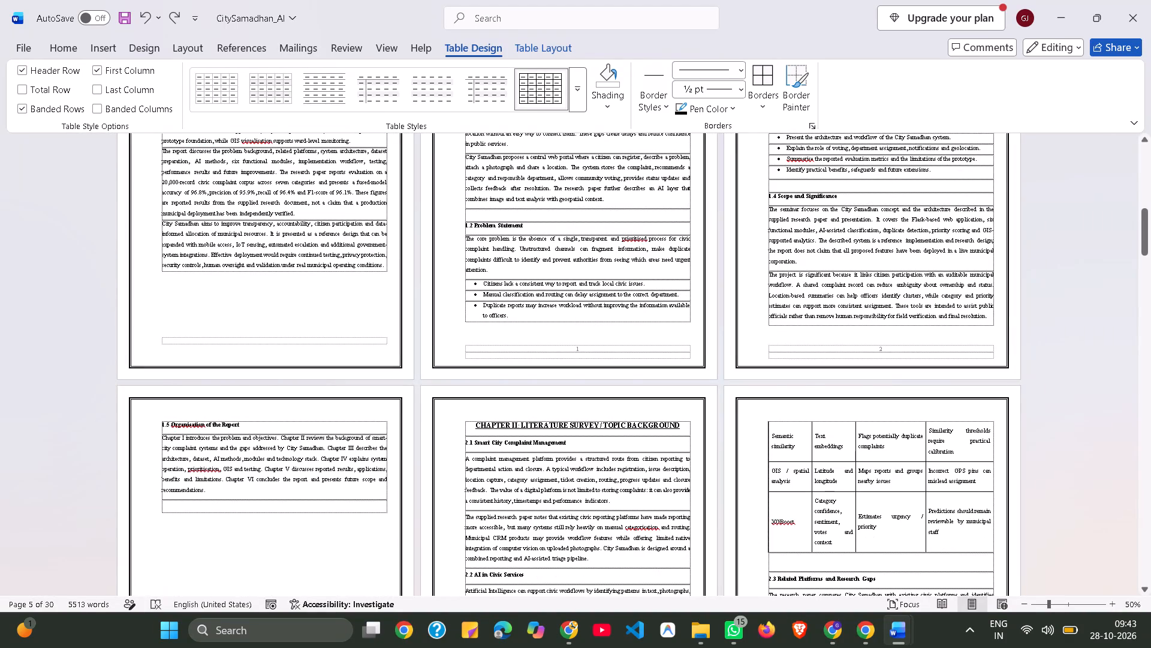
pyautogui.scroll(-2, 779, 280)
pyautogui.scroll(3, 779, 280)
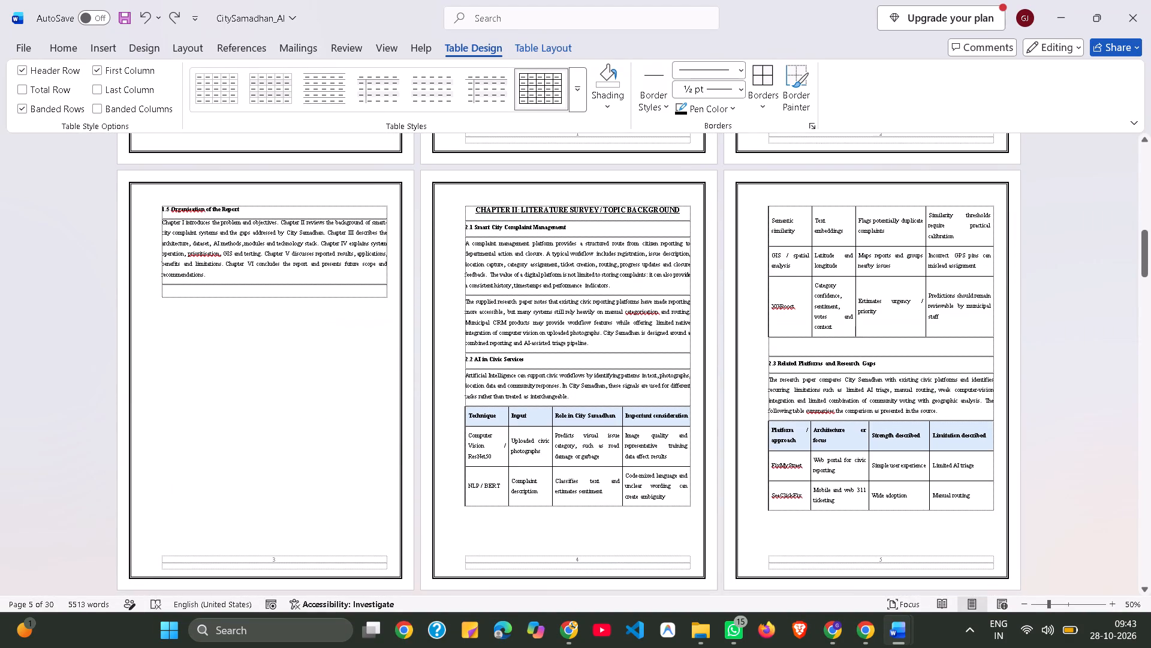
pyautogui.scroll(7, 779, 280)
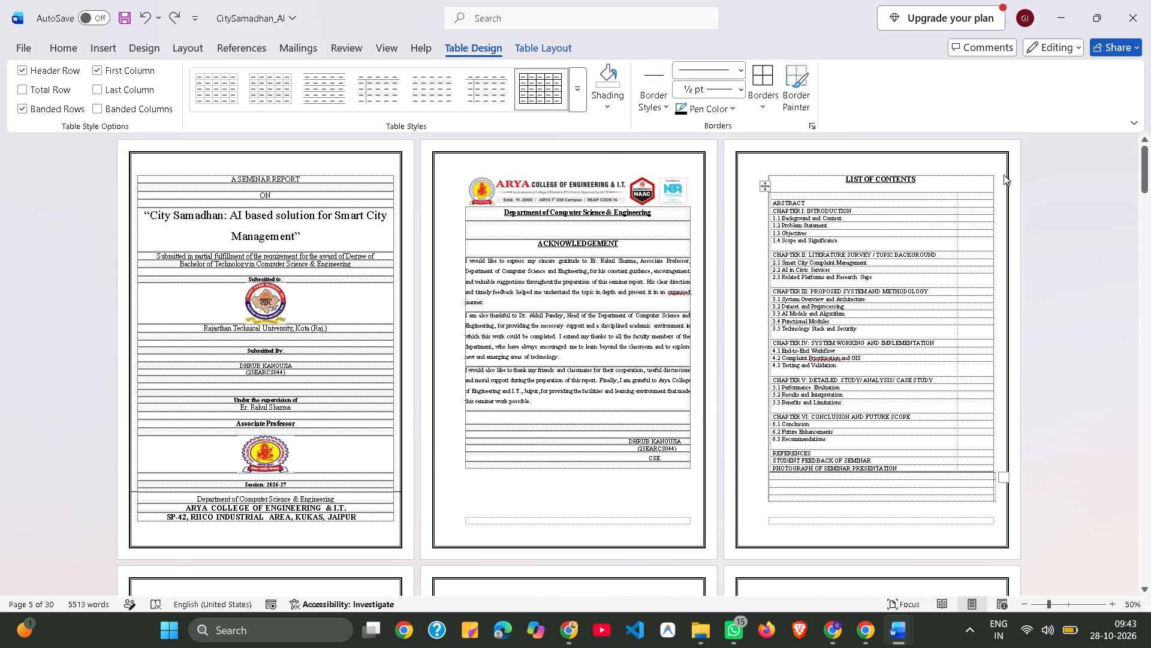
pyautogui.click(963, 212)
pyautogui.press('1')
pyautogui.press('-')
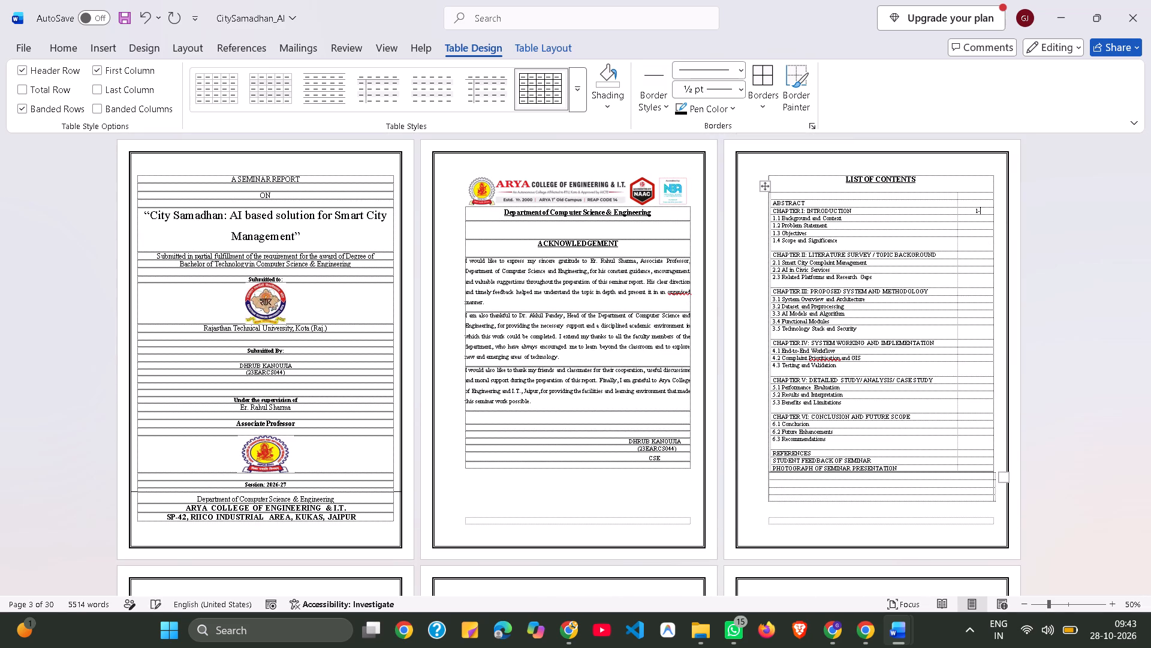
pyautogui.press('3')
# Find Chapter II's footer page numbers and enter the range 4-6 beside CHAPTER II: LITERATURE SURVEY / TOPIC BACKGROUND in the list of contents.
pyautogui.scroll(-1, 963, 212)
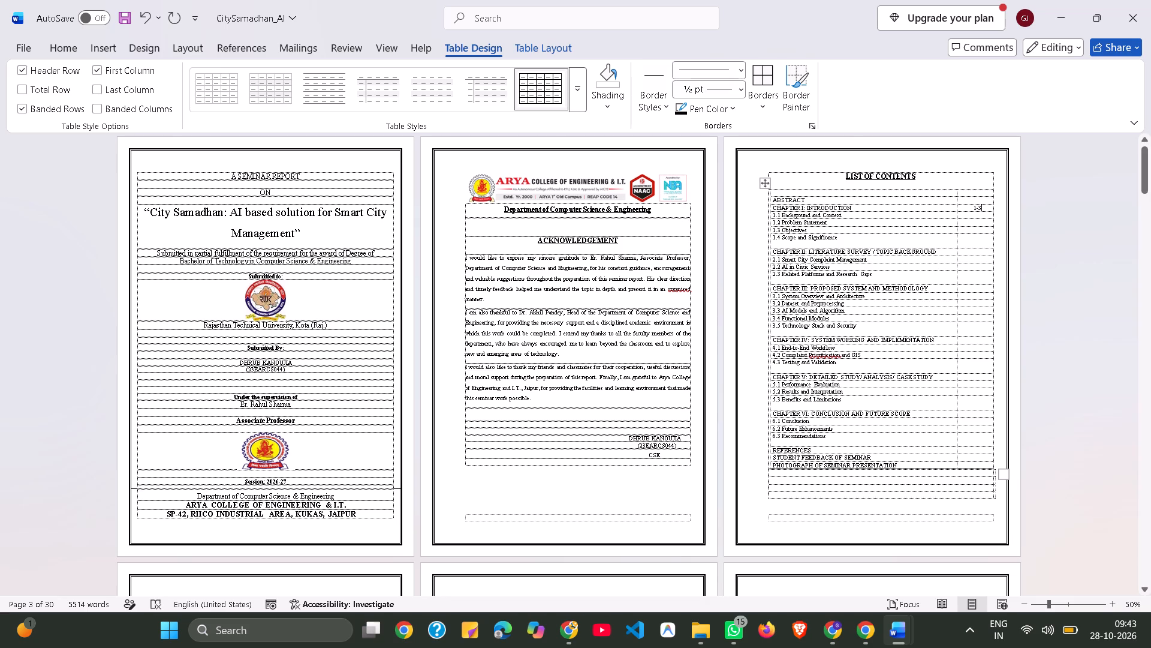
pyautogui.scroll(-5, 963, 212)
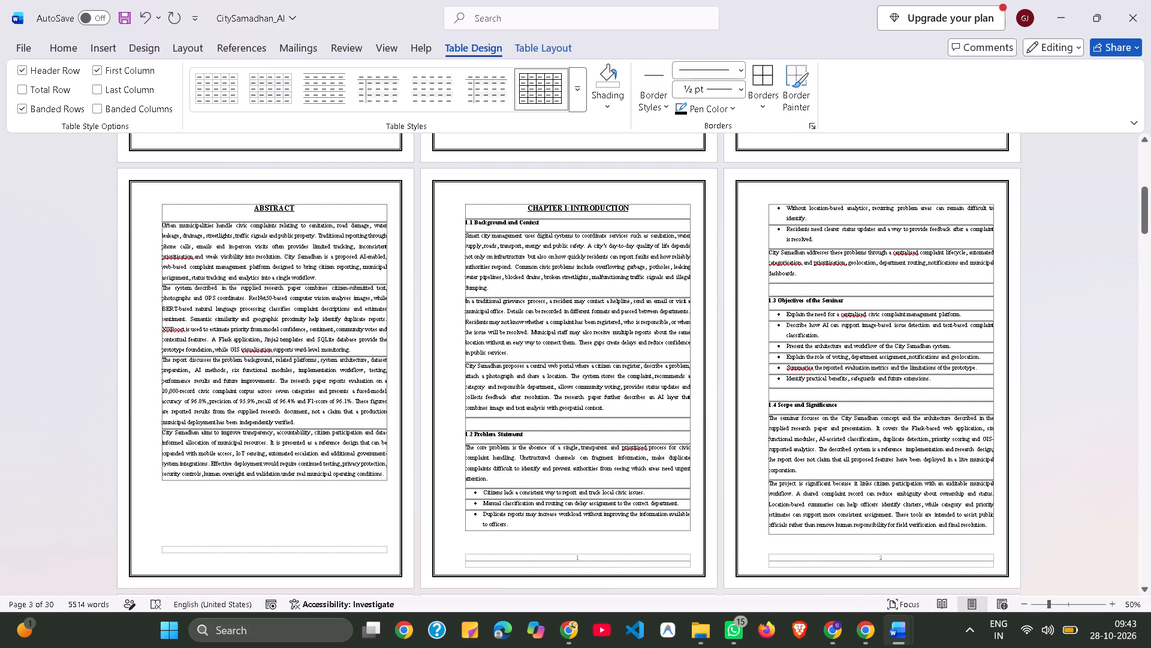
pyautogui.scroll(-4, 963, 212)
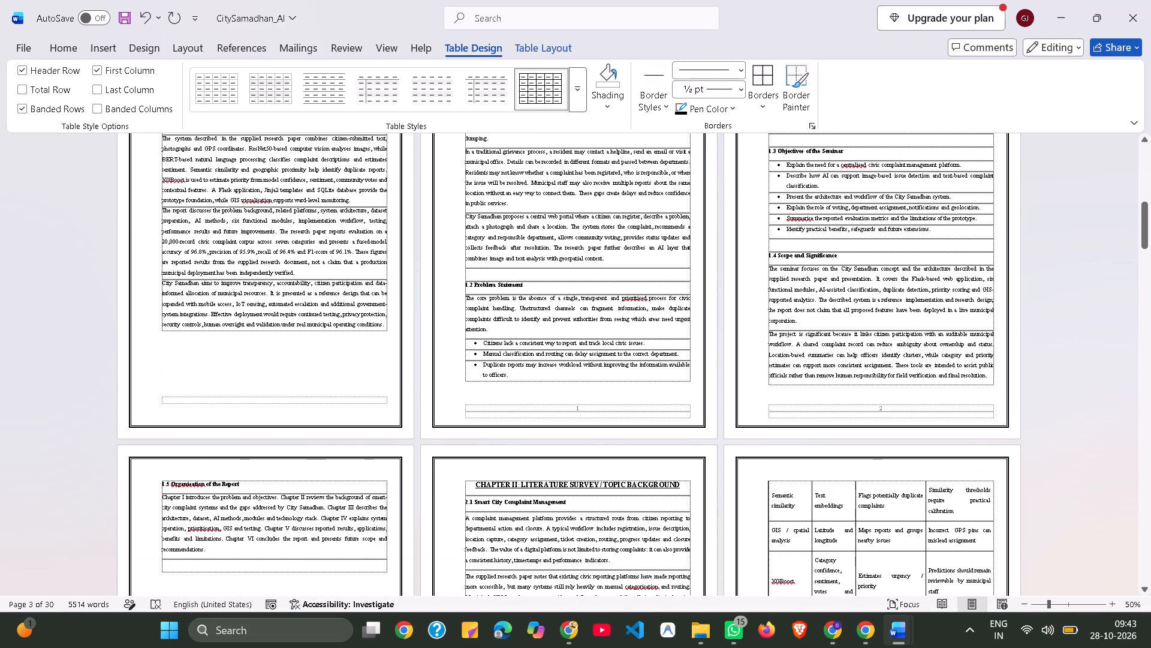
pyautogui.scroll(-5, 963, 212)
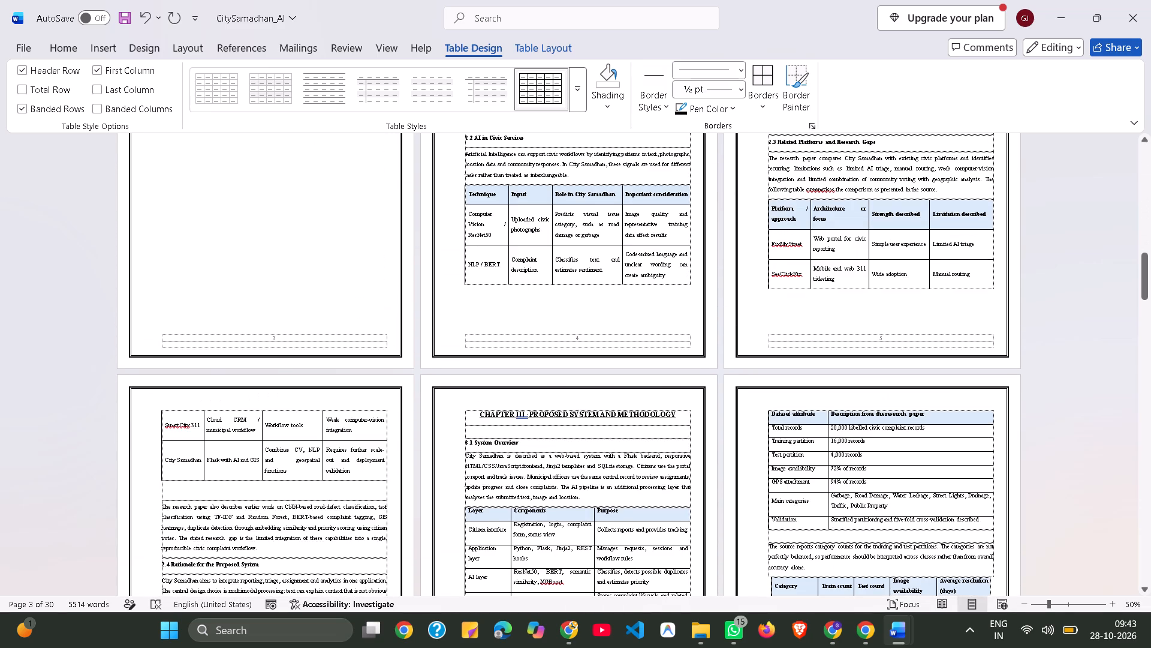
pyautogui.scroll(3, 963, 212)
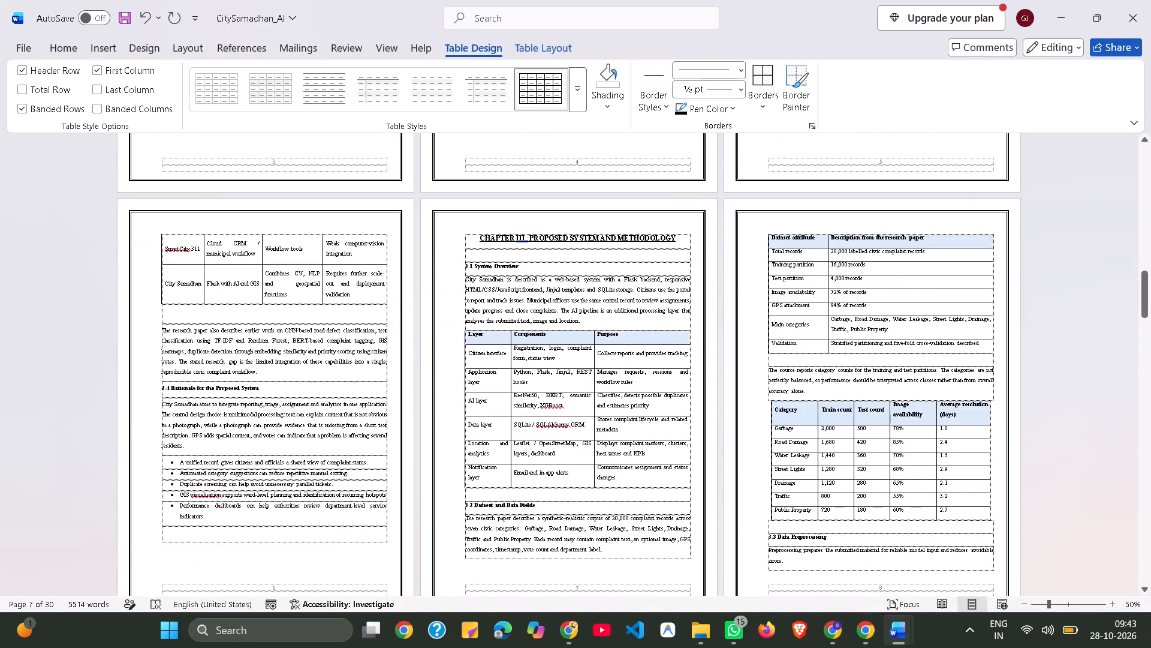
pyautogui.scroll(2, 963, 212)
pyautogui.scroll(1, 1150, 142)
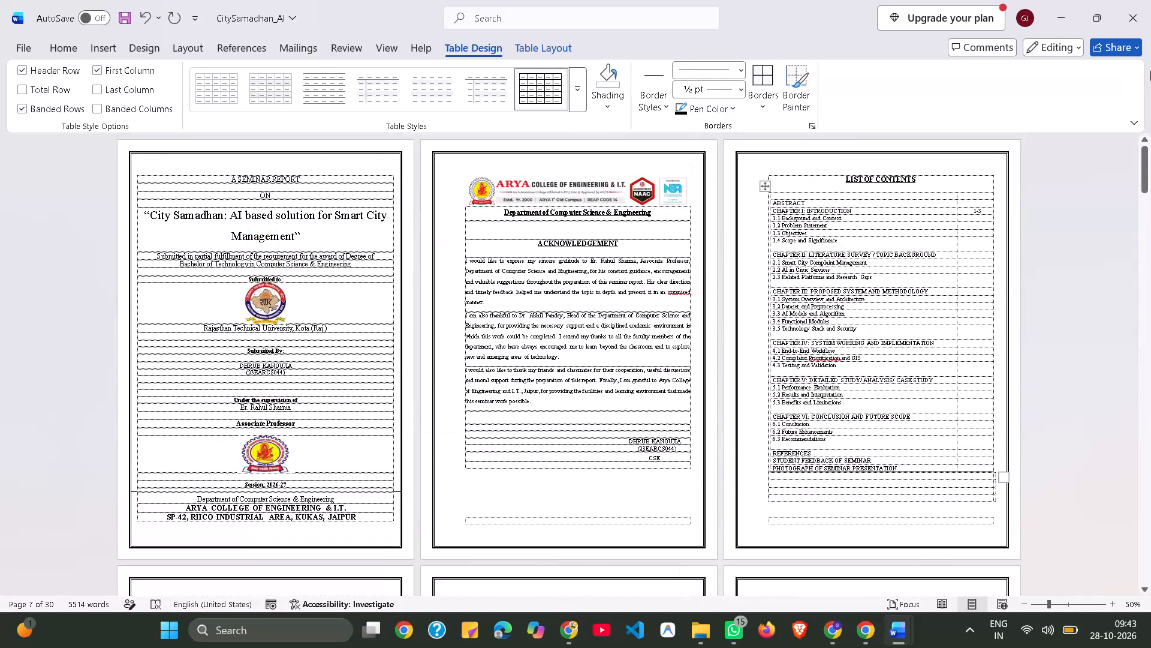
pyautogui.click(976, 254)
pyautogui.press('4')
pyautogui.press('*')
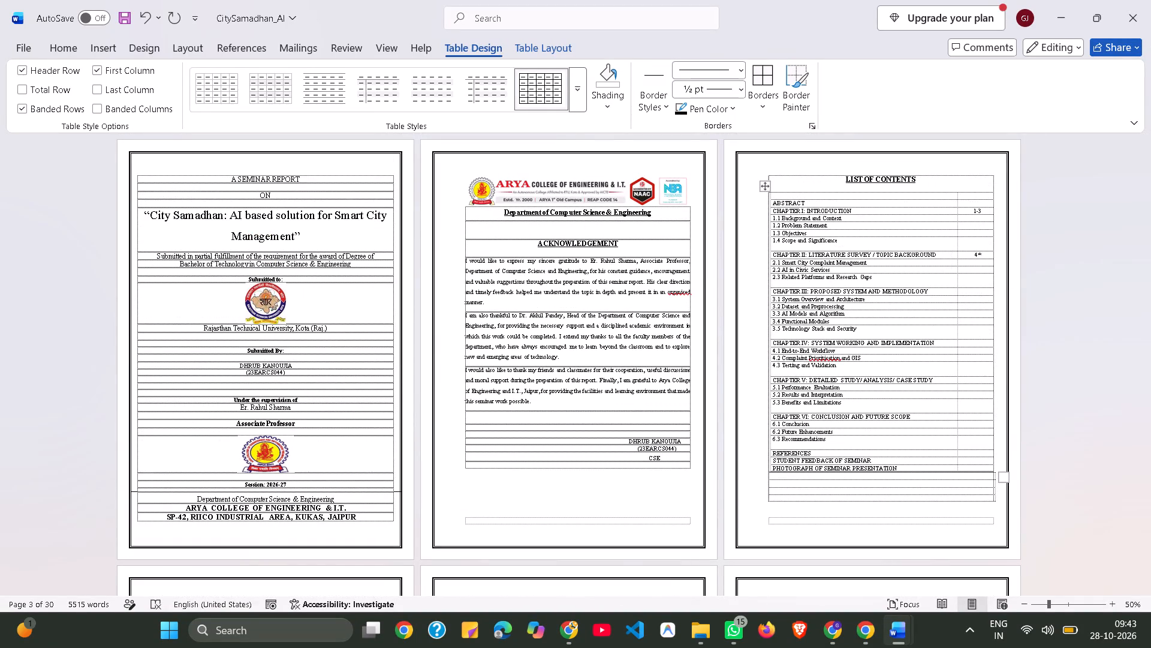
pyautogui.press('6')
pyautogui.press('BackSpace')
pyautogui.press('BackSpace')
pyautogui.press('-')
pyautogui.press('6')
# Find Chapter III's footer page numbers and enter the range 7-12 beside CHAPTER III: PROPOSED SYSTEM AND METHODOLOGY in the list of contents.
pyautogui.scroll(-5, 976, 254)
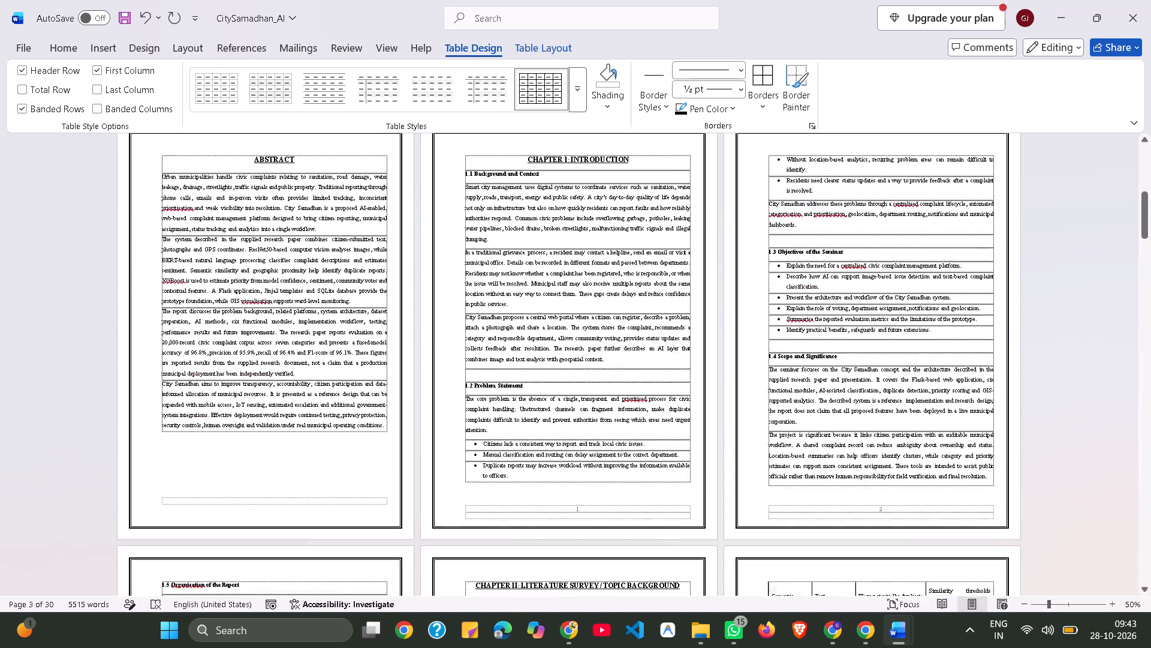
pyautogui.scroll(-10, 976, 254)
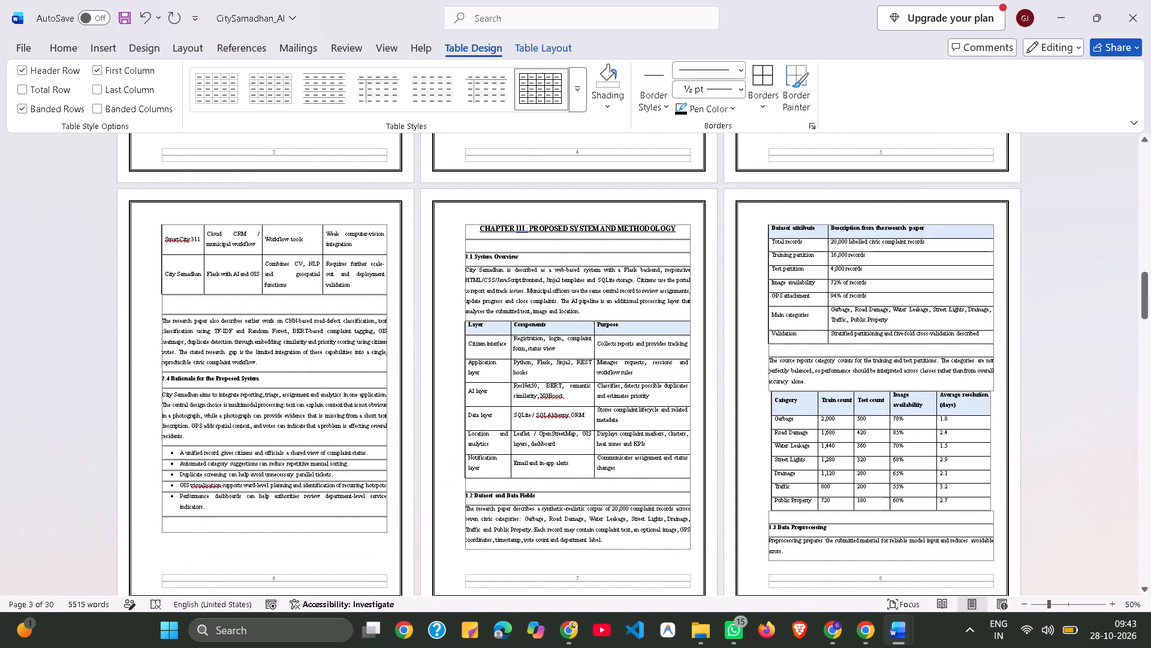
pyautogui.scroll(-10, 976, 254)
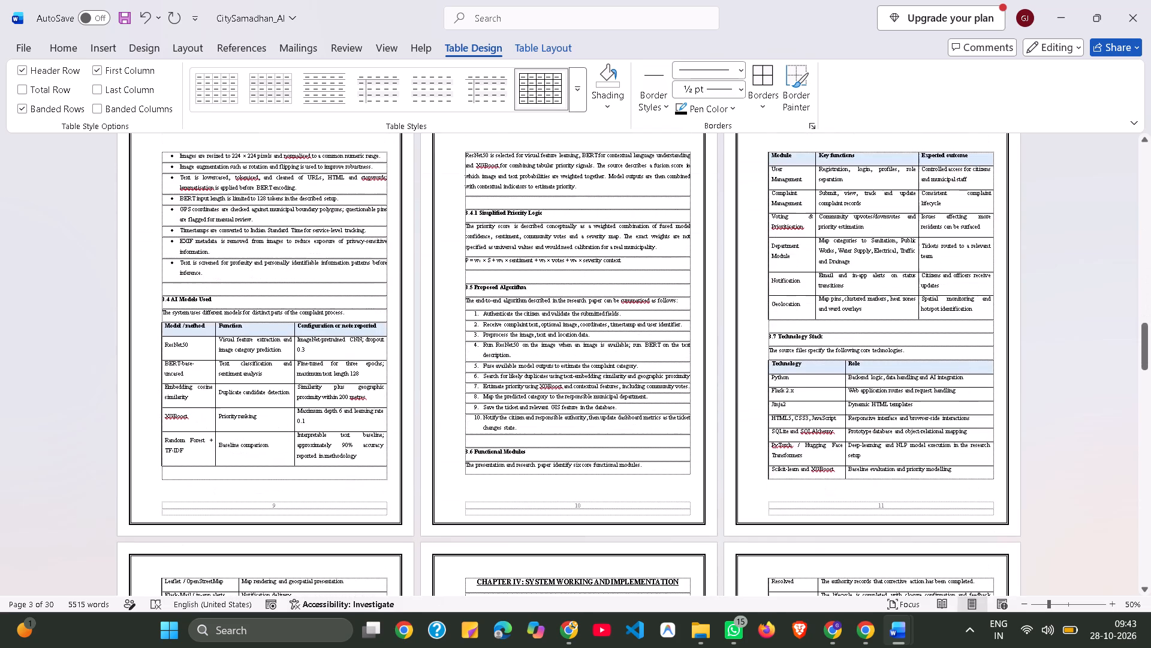
pyautogui.scroll(-1, 976, 254)
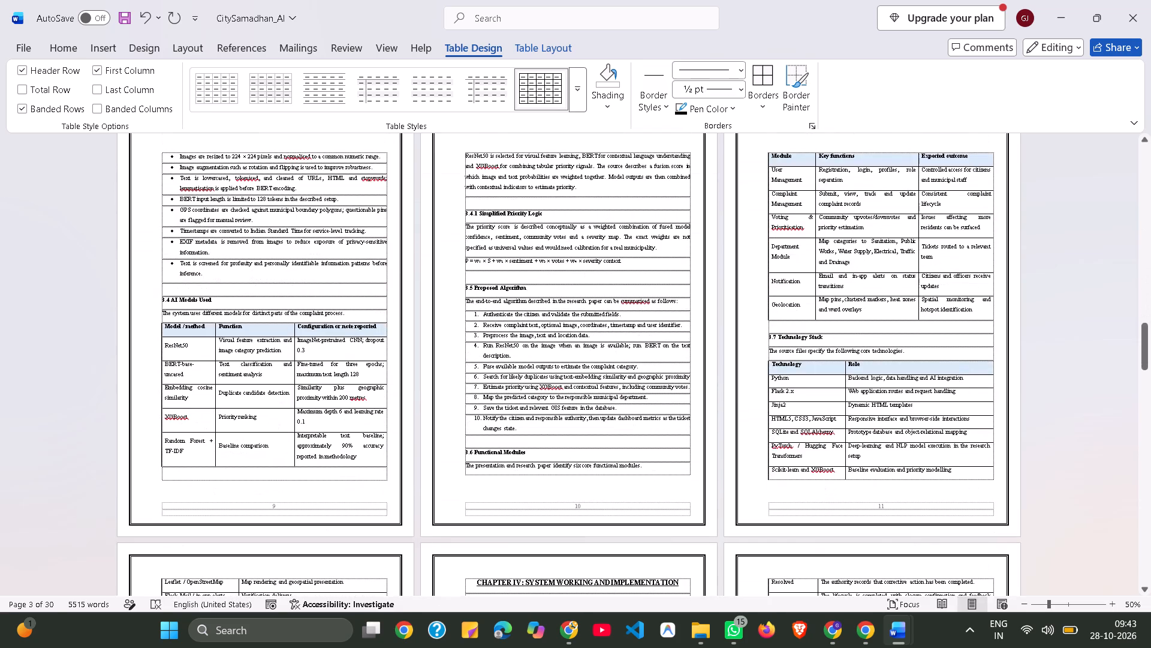
pyautogui.scroll(-2, 976, 254)
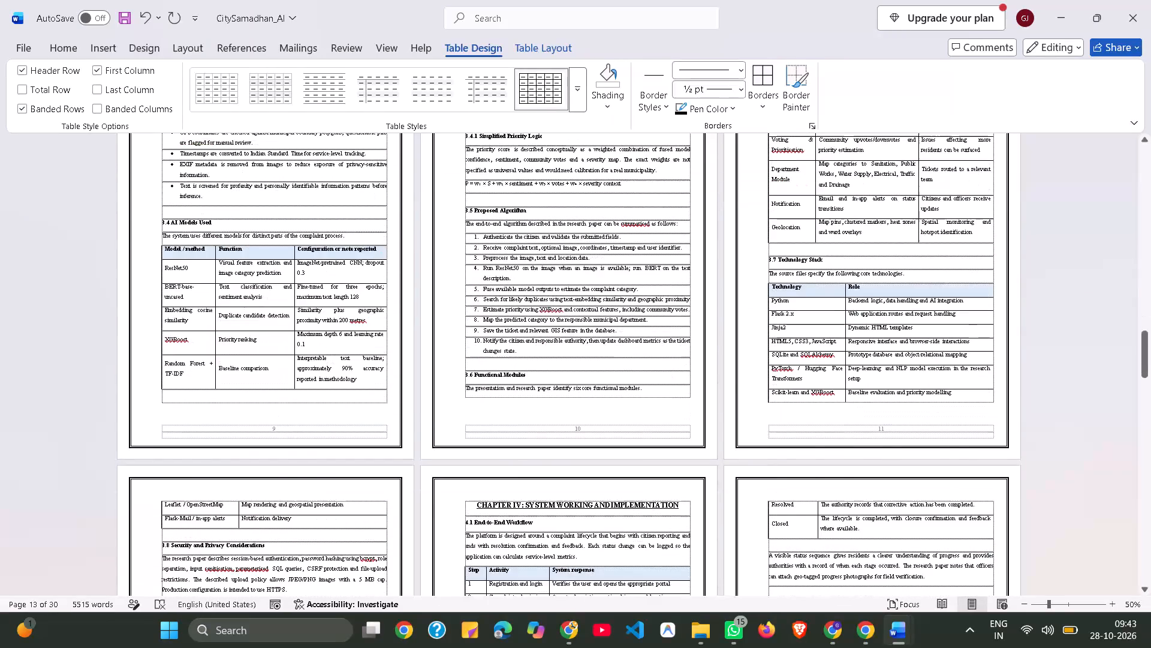
pyautogui.scroll(5, 976, 254)
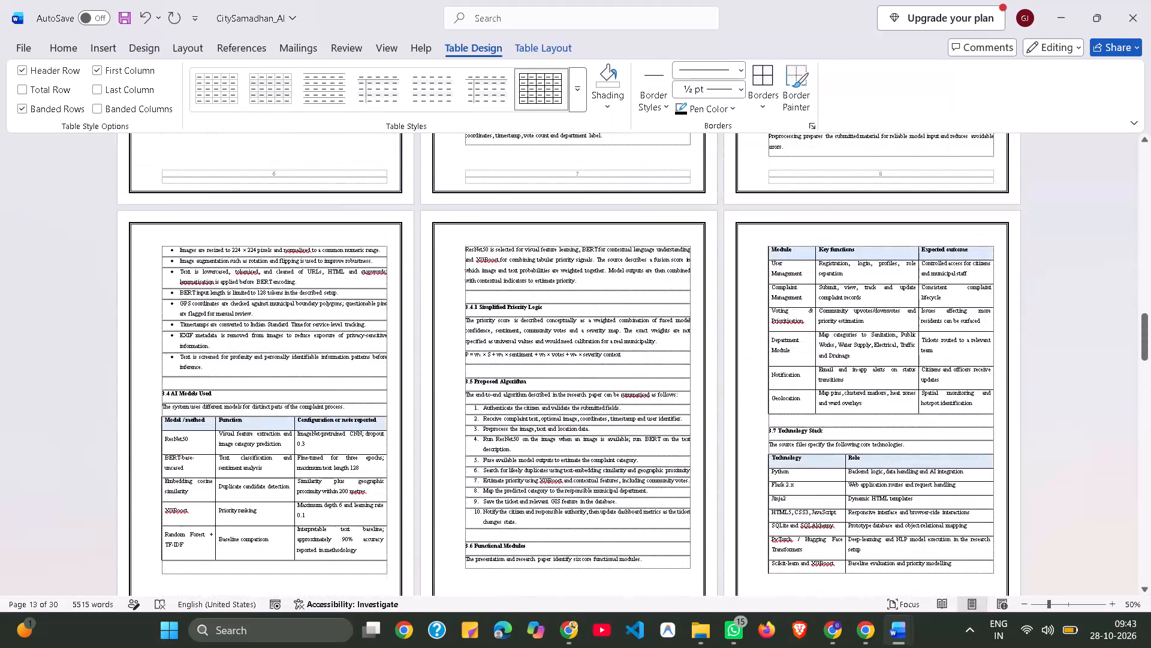
pyautogui.scroll(2, 976, 254)
pyautogui.scroll(-1, 976, 254)
pyautogui.scroll(8, 976, 254)
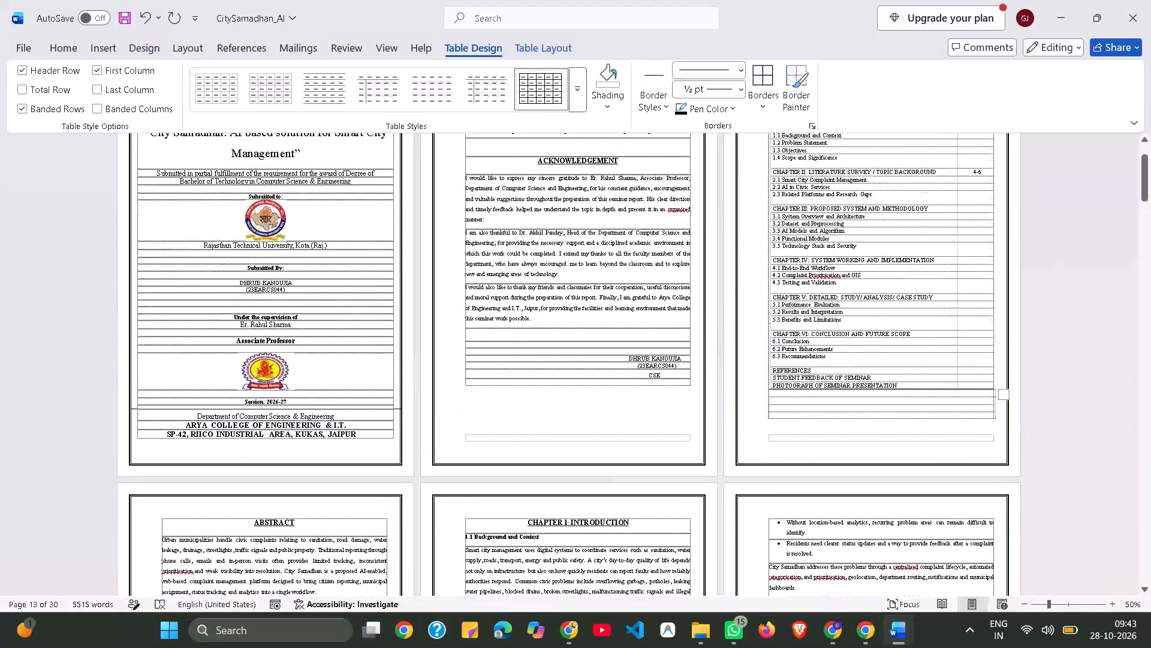
pyautogui.scroll(1, 976, 254)
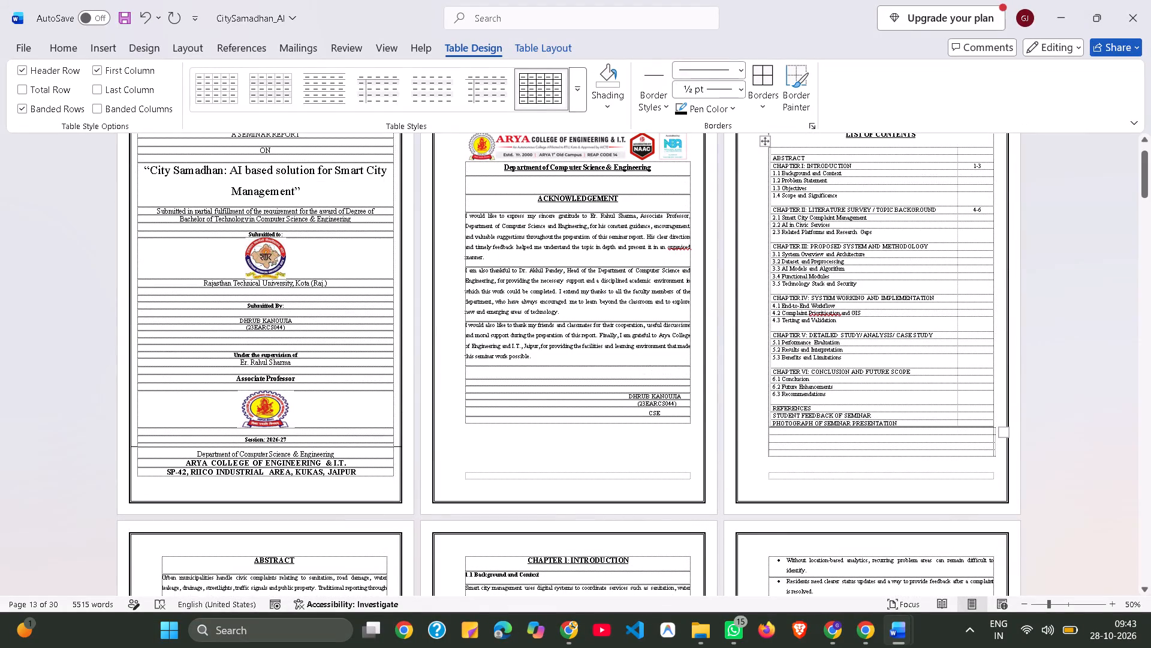
pyautogui.click(975, 246)
pyautogui.press('7')
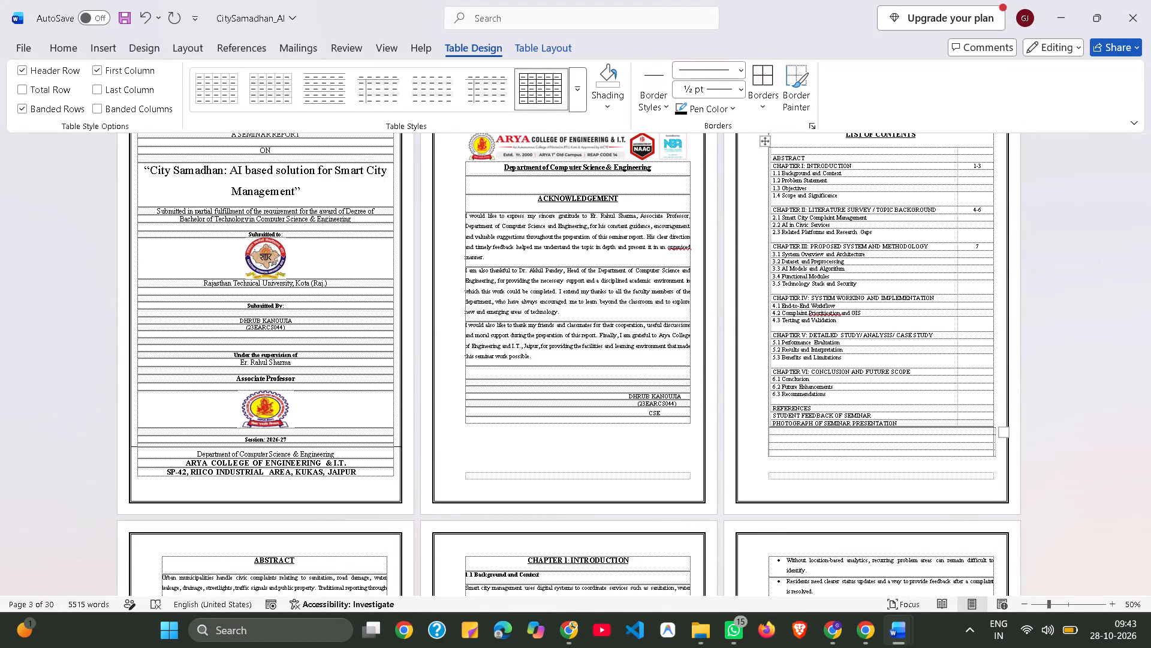
pyautogui.write('-12')
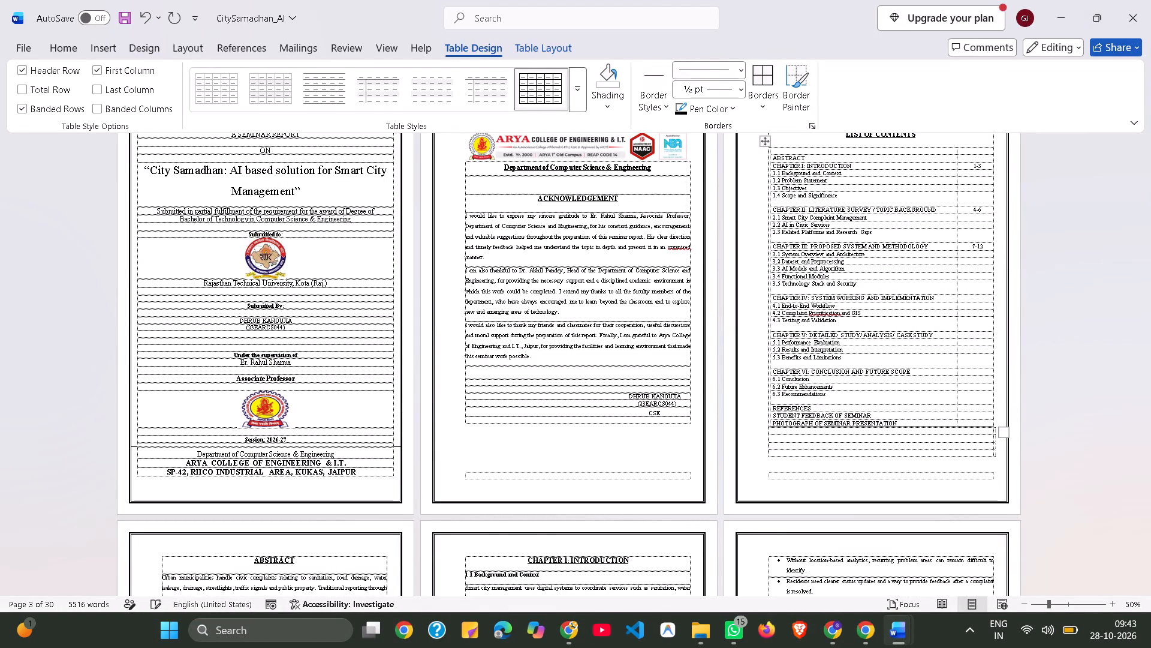
# Find Chapter IV's footer page numbers and enter the range 13-15 beside CHAPTER IV: SYSTEM WORKING AND IMPLEMENTATION in the list of contents.
pyautogui.scroll(-11, 975, 246)
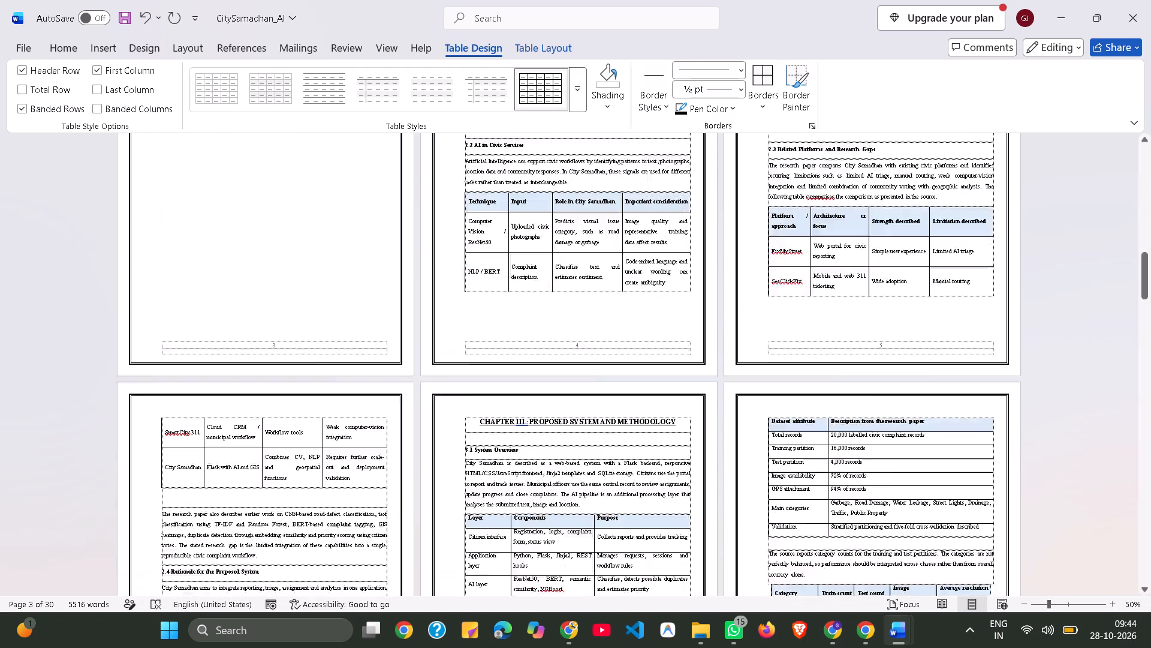
pyautogui.scroll(-4, 975, 246)
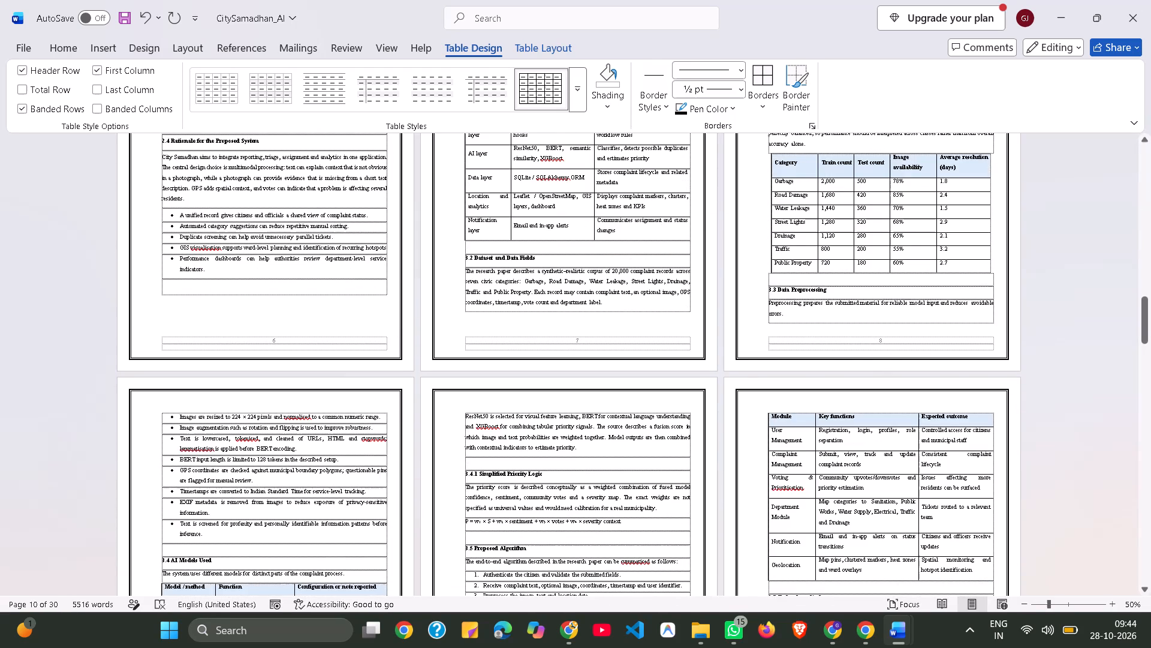
pyautogui.scroll(-1, 975, 246)
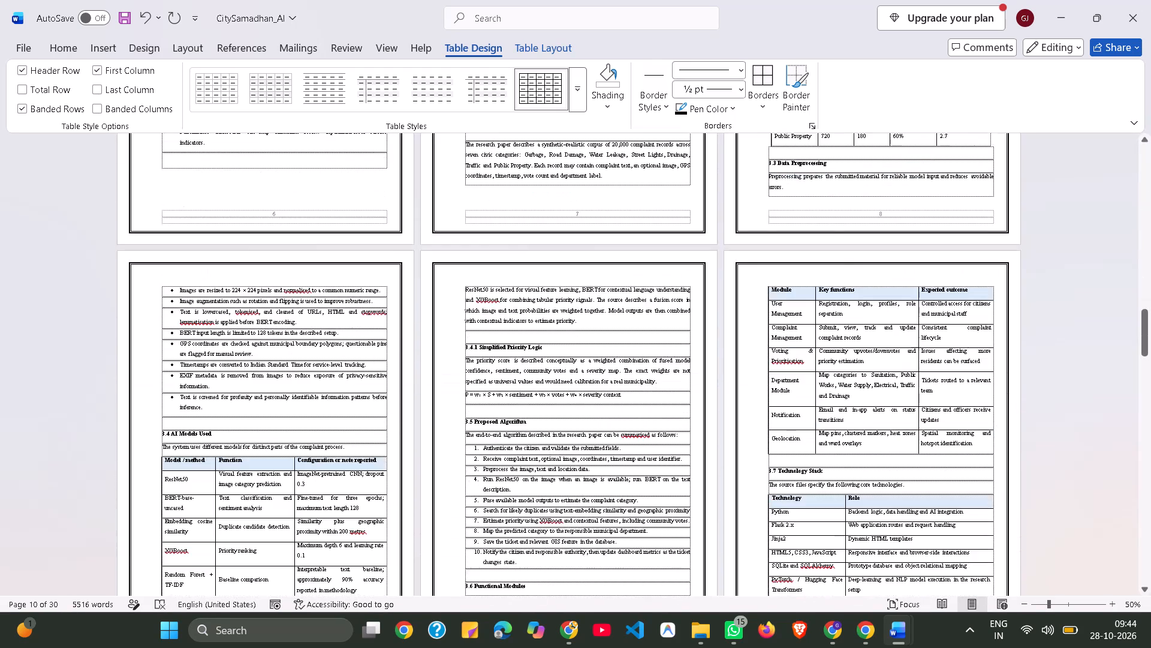
pyautogui.scroll(-5, 975, 246)
pyautogui.scroll(1, 975, 246)
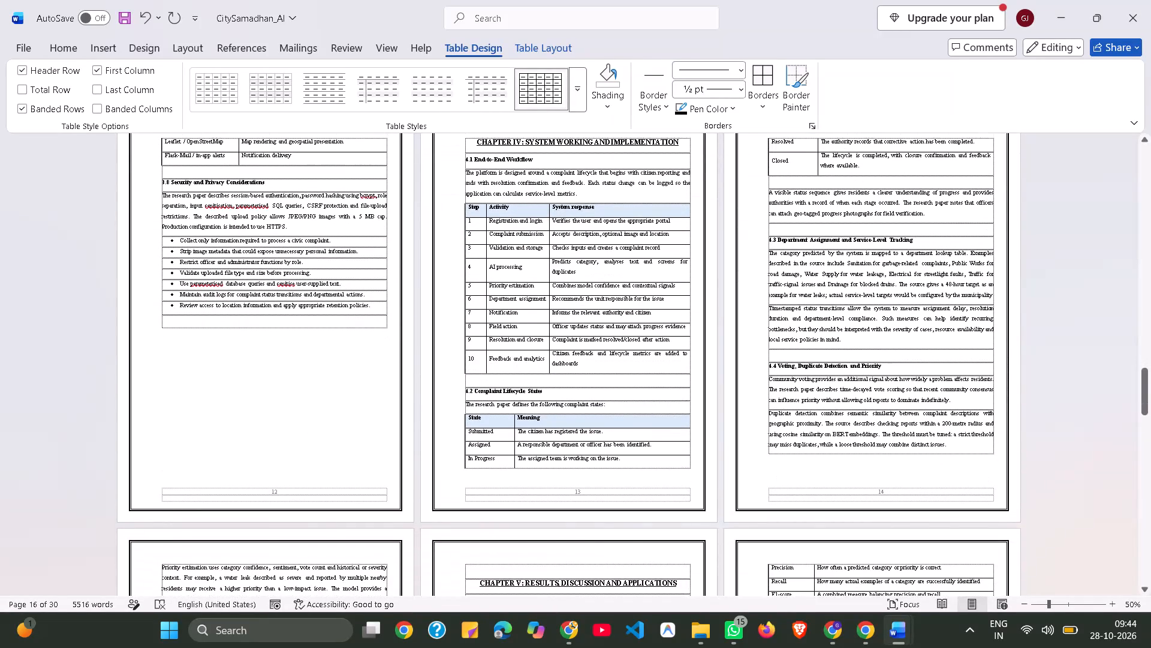
pyautogui.scroll(1, 975, 246)
pyautogui.scroll(-3, 975, 246)
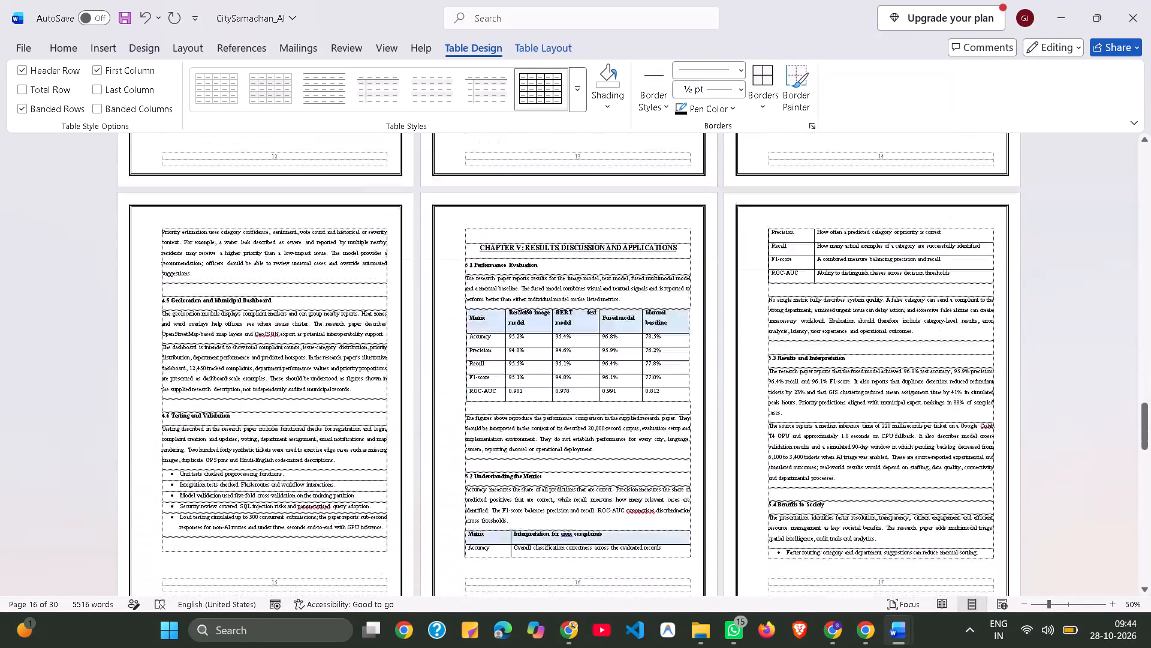
pyautogui.scroll(-1, 975, 246)
pyautogui.scroll(5, 975, 246)
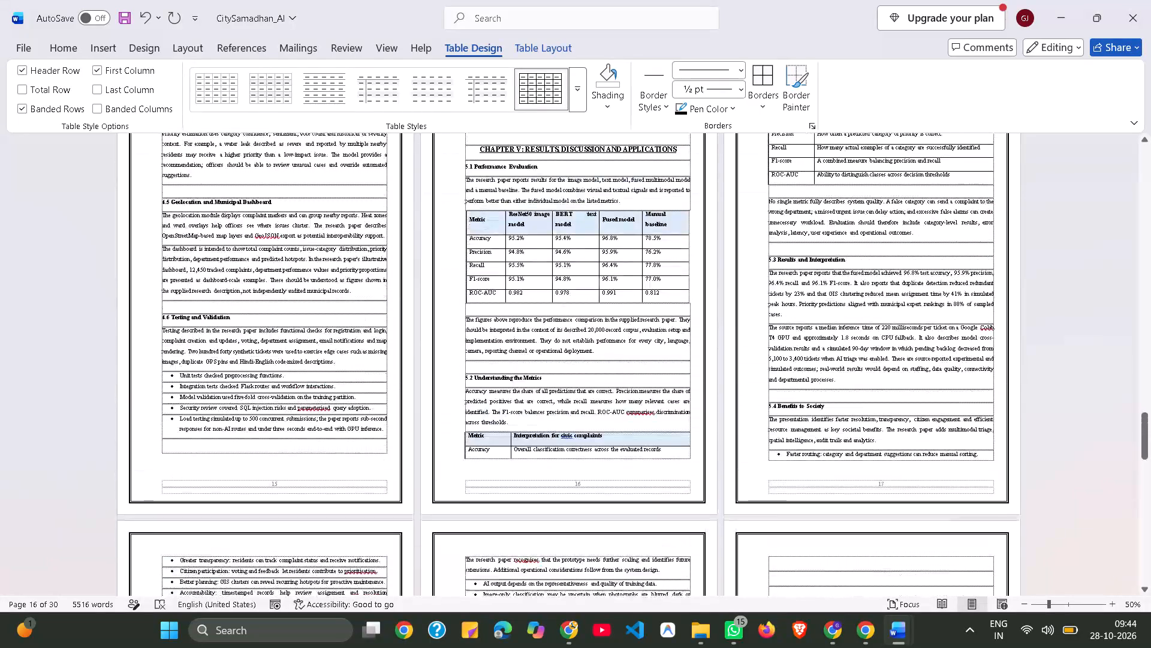
pyautogui.scroll(9, 975, 246)
pyautogui.scroll(-1, 975, 246)
pyautogui.scroll(5, 975, 246)
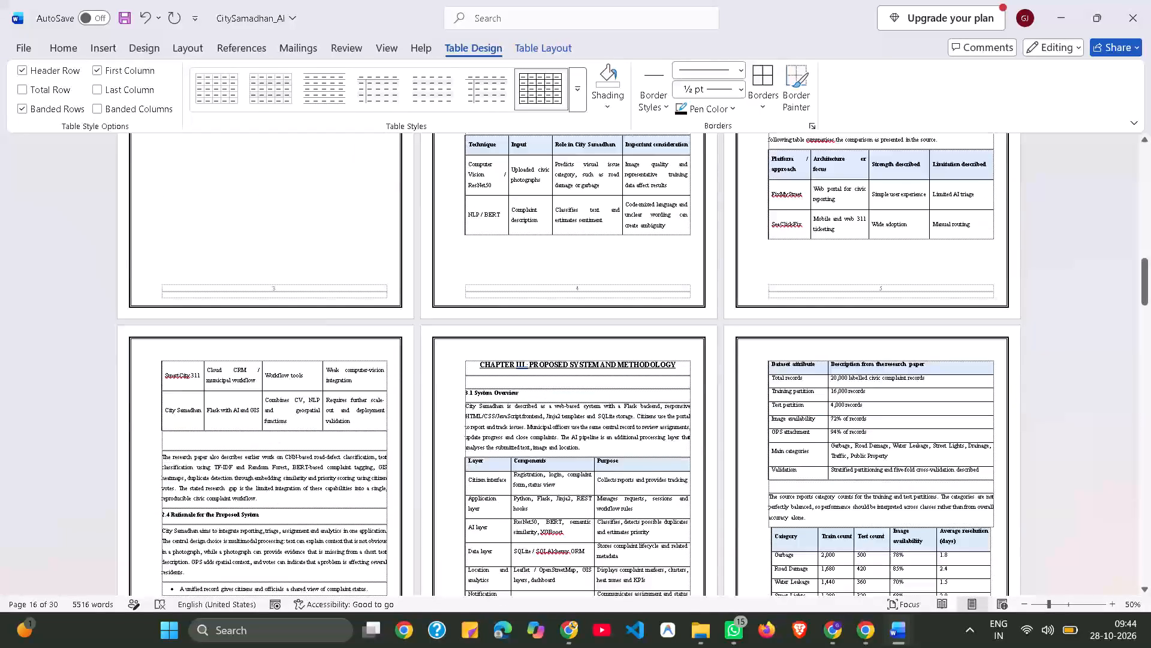
pyautogui.scroll(10, 975, 246)
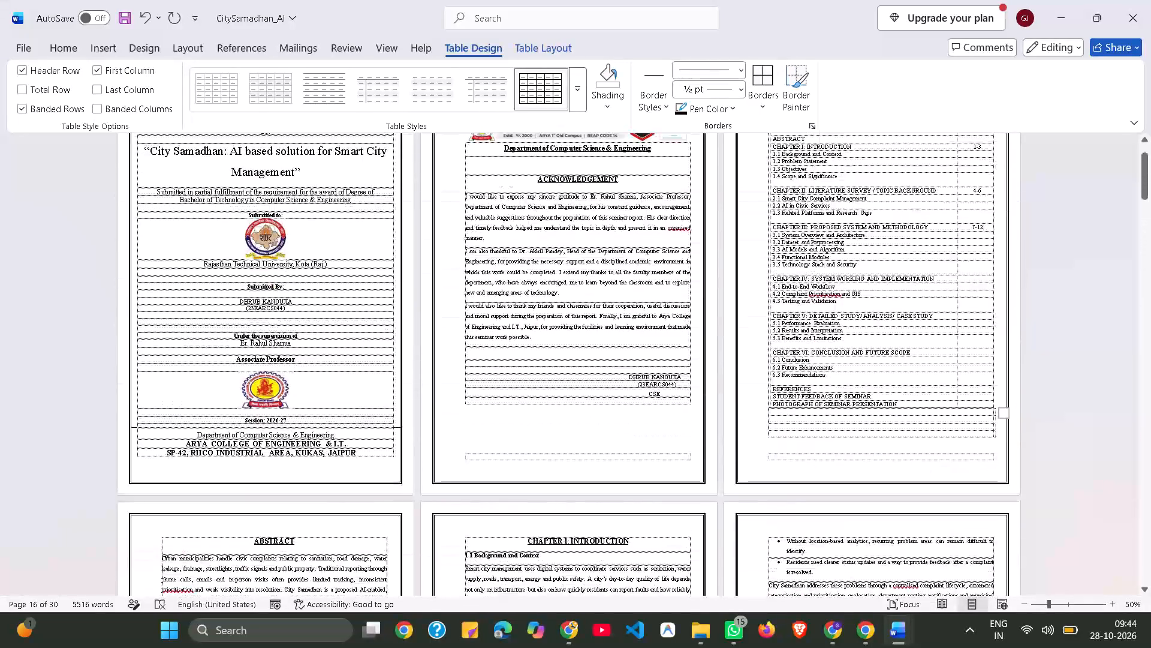
pyautogui.click(978, 281)
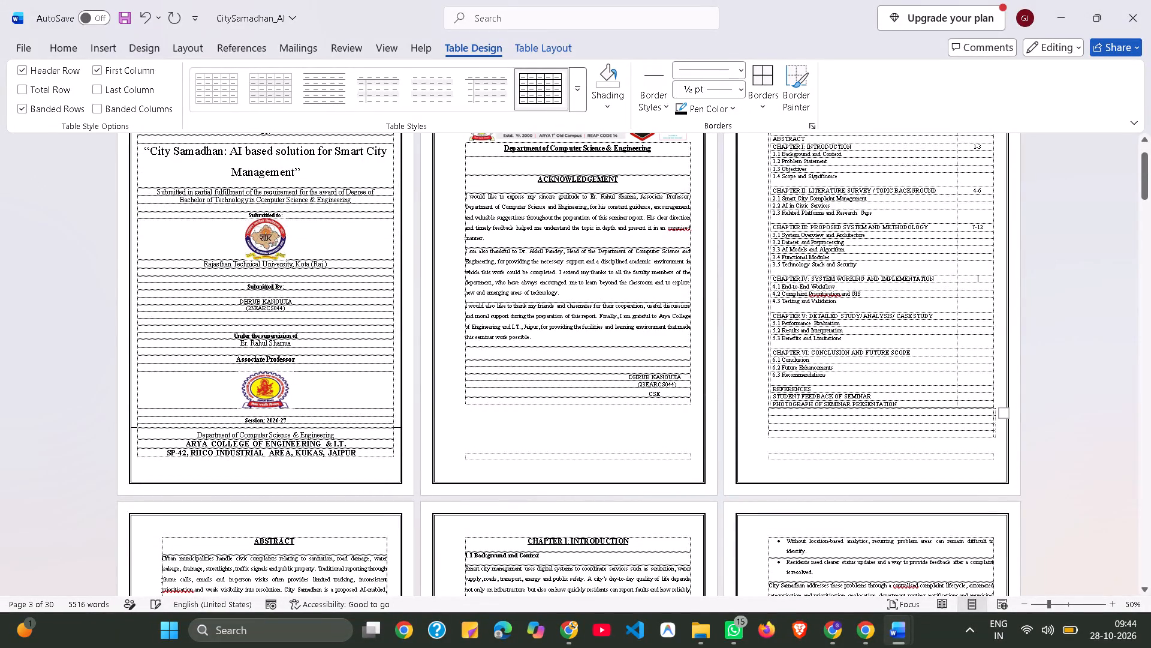
pyautogui.write('13')
pyautogui.write('-15')
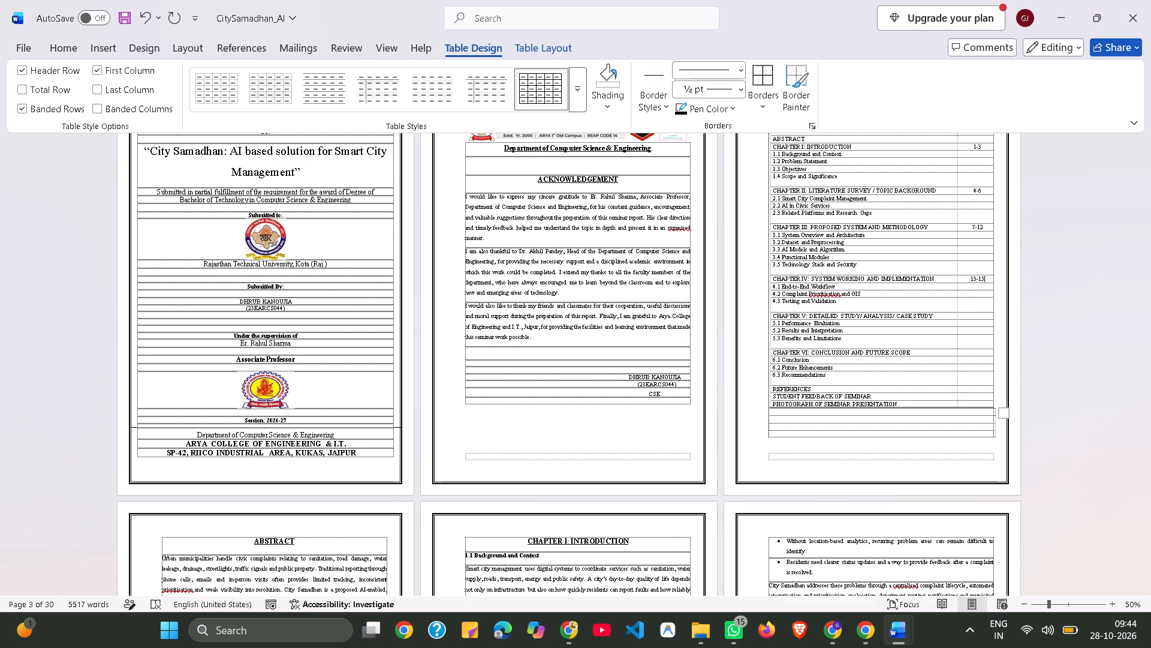
# Find Chapter V's footer page numbers and enter the range 16-19 beside CHAPTER V: DETAILED STUDY/ANALYSIS/CASE STUDY in the list of contents.
pyautogui.scroll(-4, 897, 349)
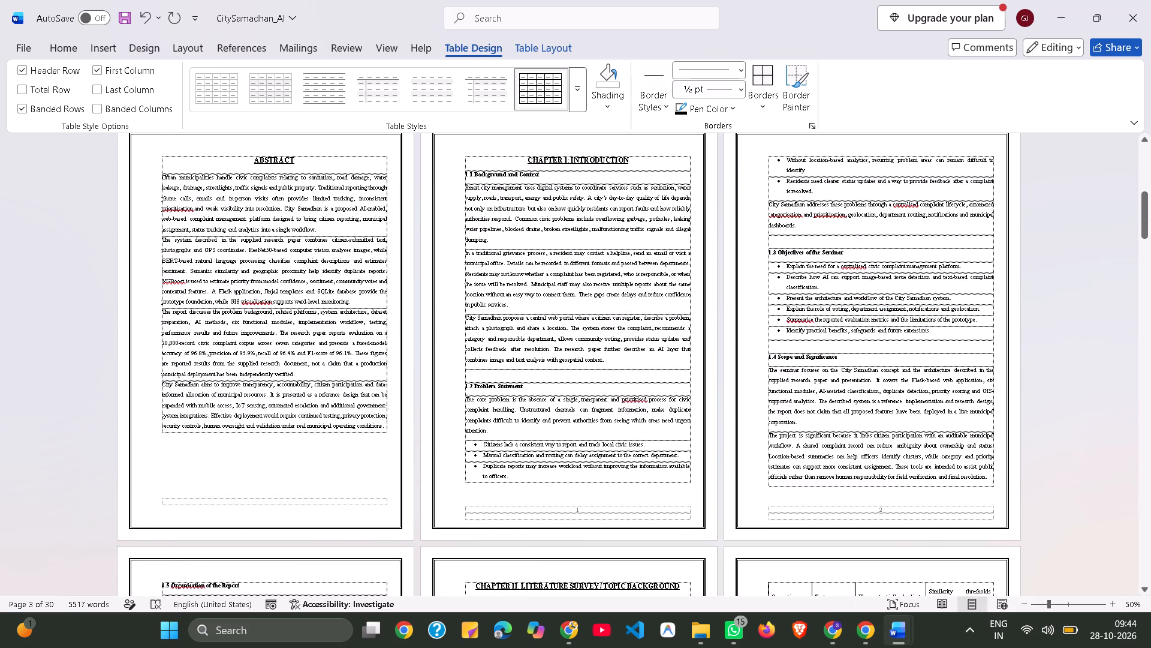
pyautogui.scroll(-11, 897, 349)
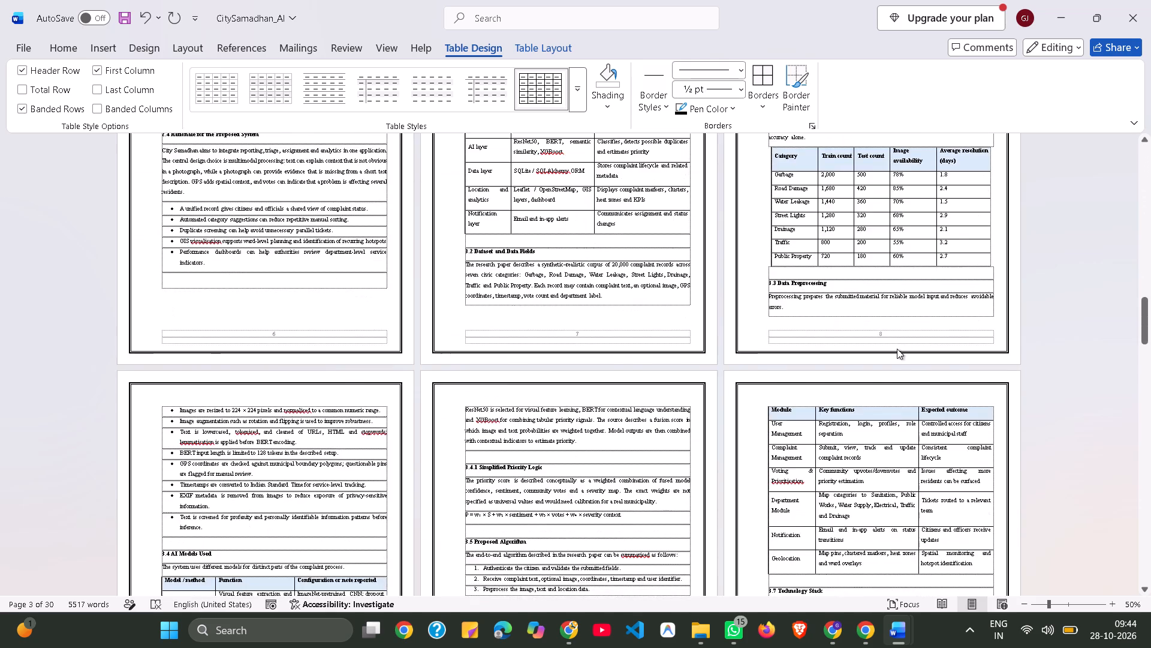
pyautogui.scroll(-7, 897, 349)
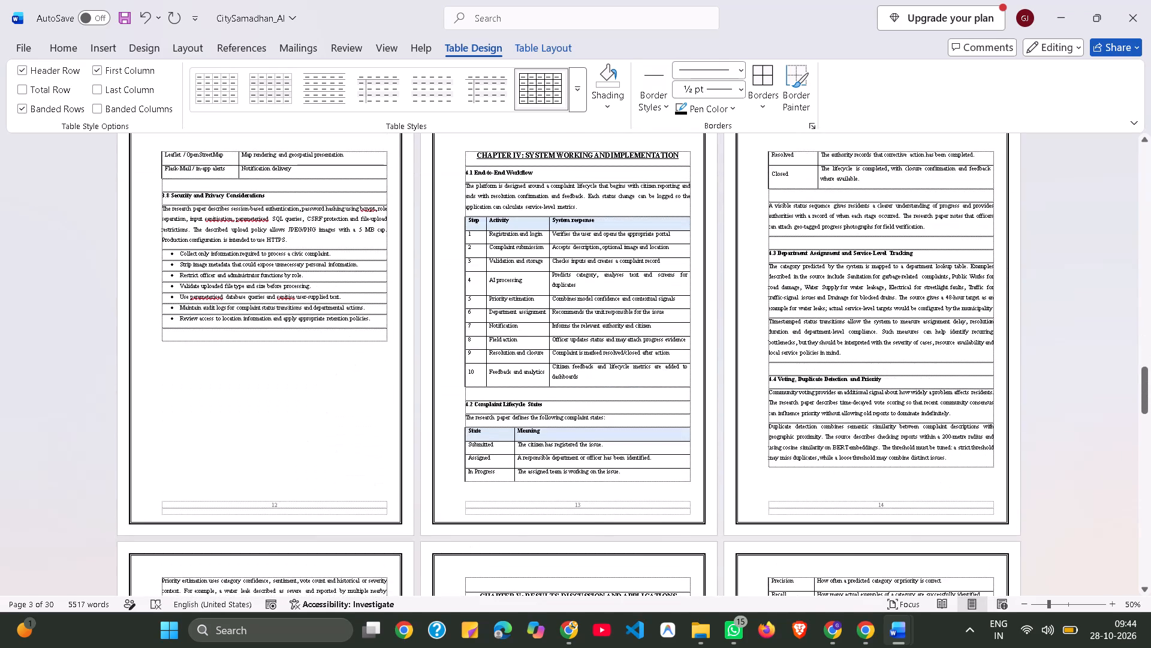
pyautogui.scroll(-4, 897, 349)
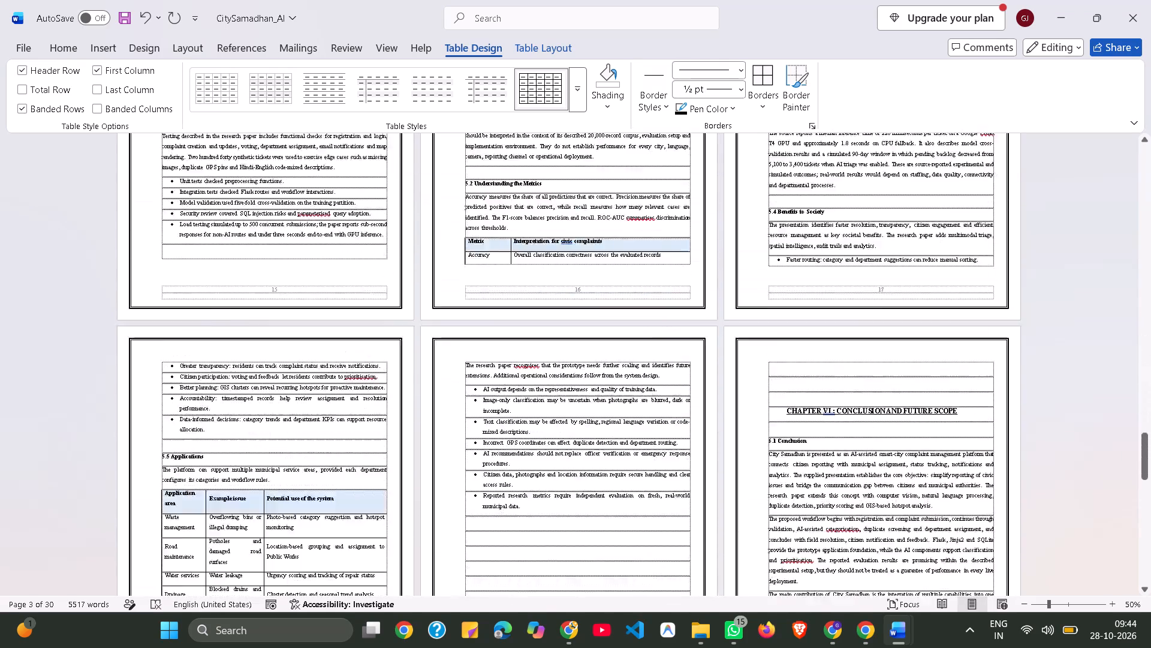
pyautogui.scroll(6, 897, 349)
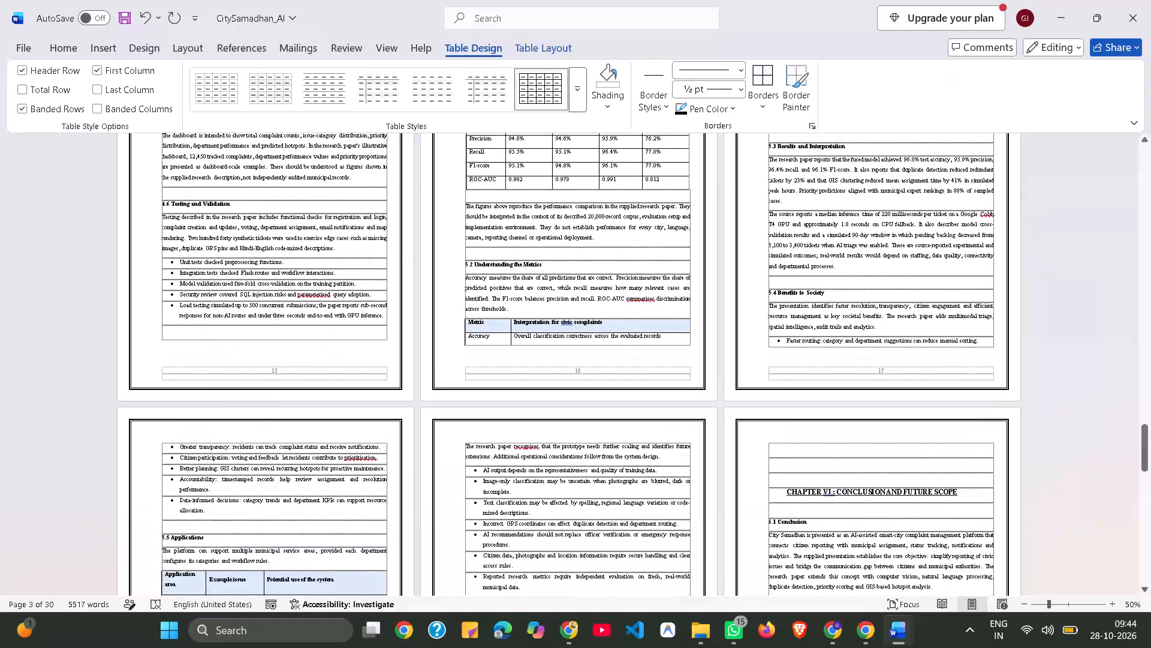
pyautogui.scroll(2, 897, 349)
pyautogui.scroll(-1, 897, 349)
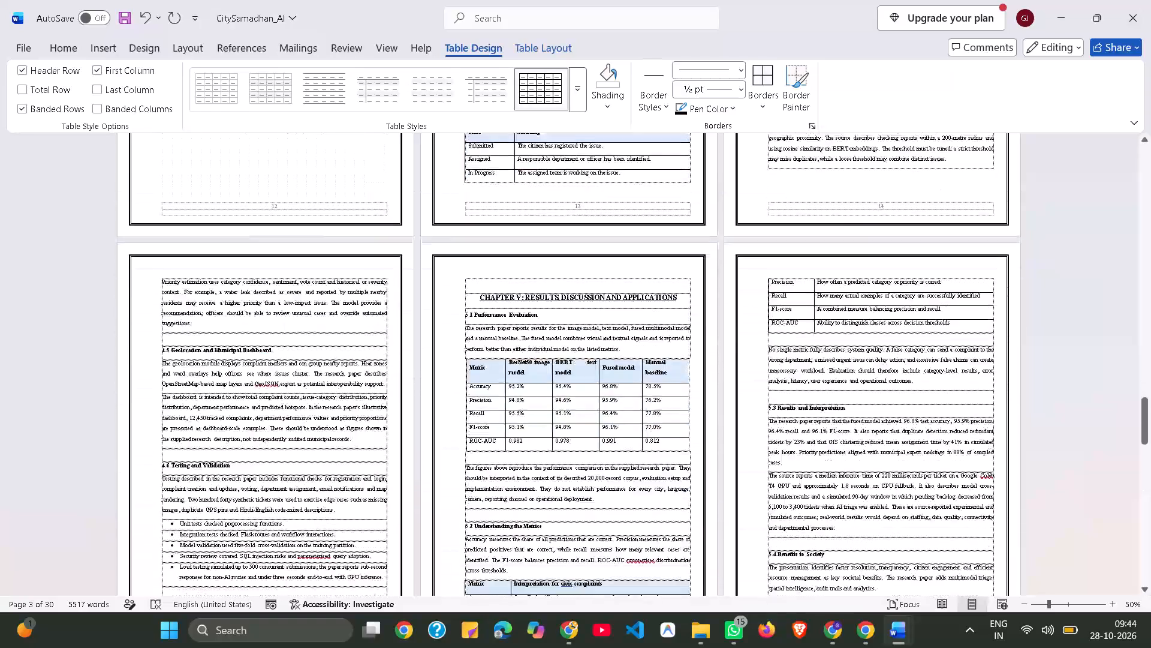
pyautogui.scroll(-6, 897, 349)
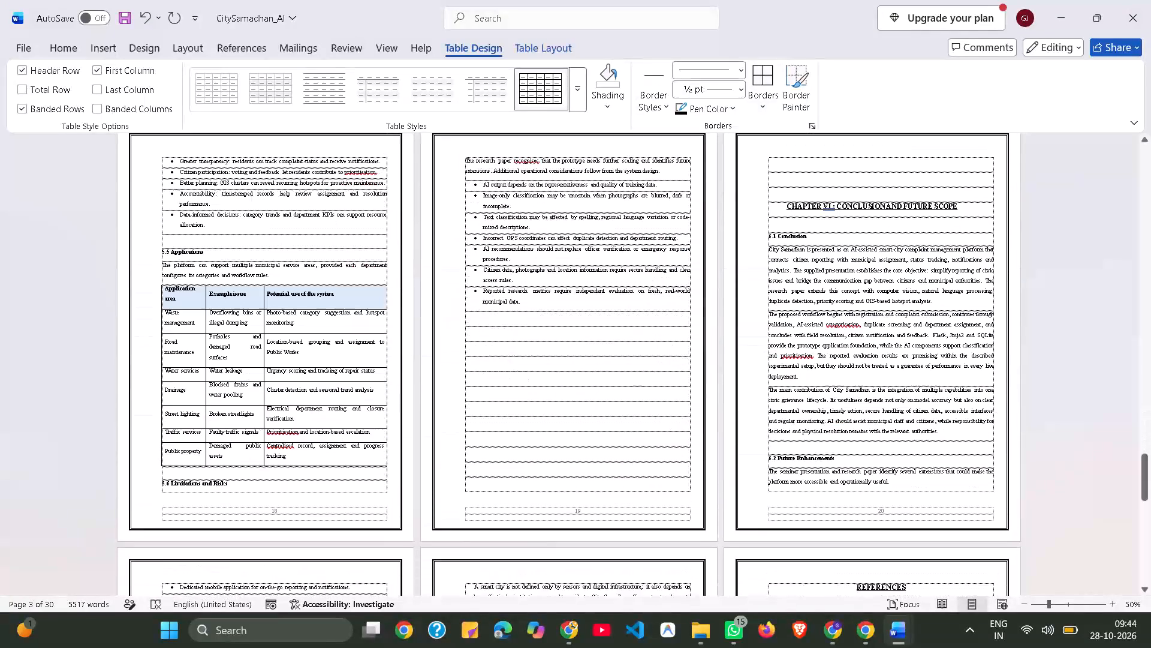
pyautogui.scroll(-1, 897, 349)
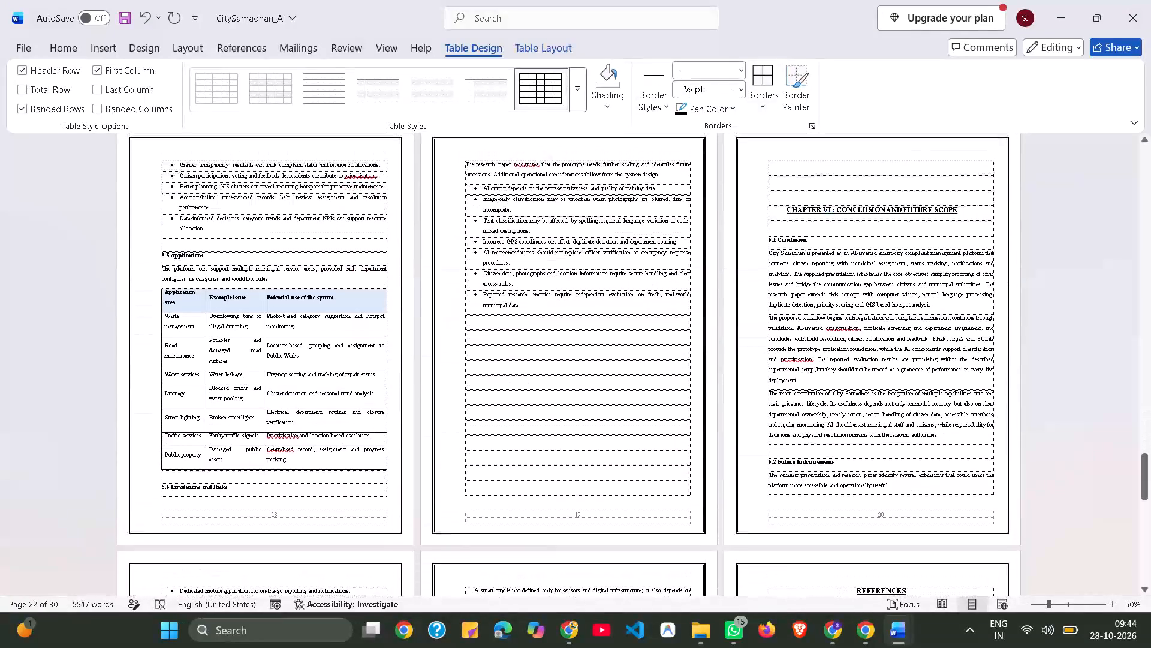
pyautogui.scroll(2, 897, 349)
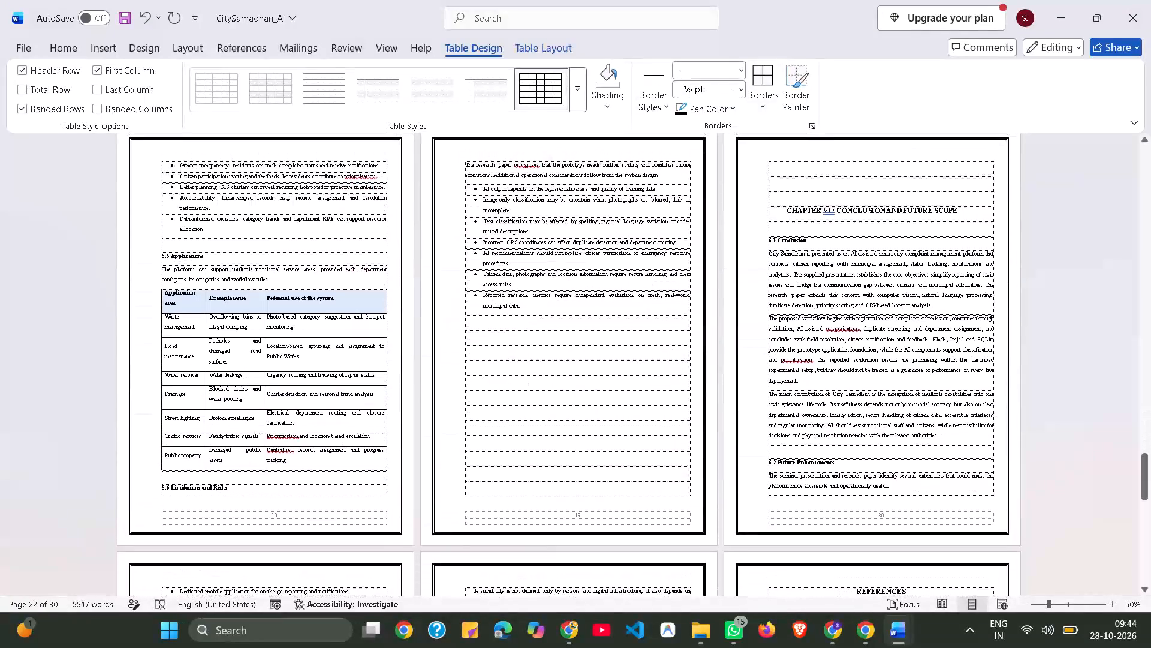
pyautogui.scroll(8, 897, 349)
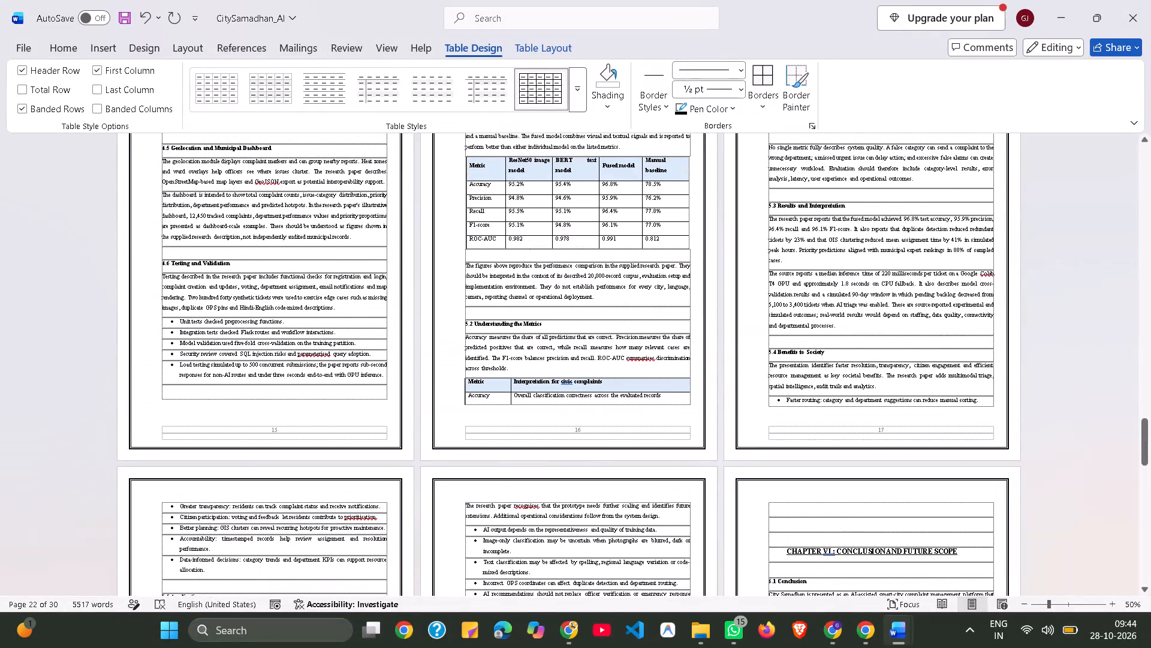
pyautogui.scroll(7, 897, 349)
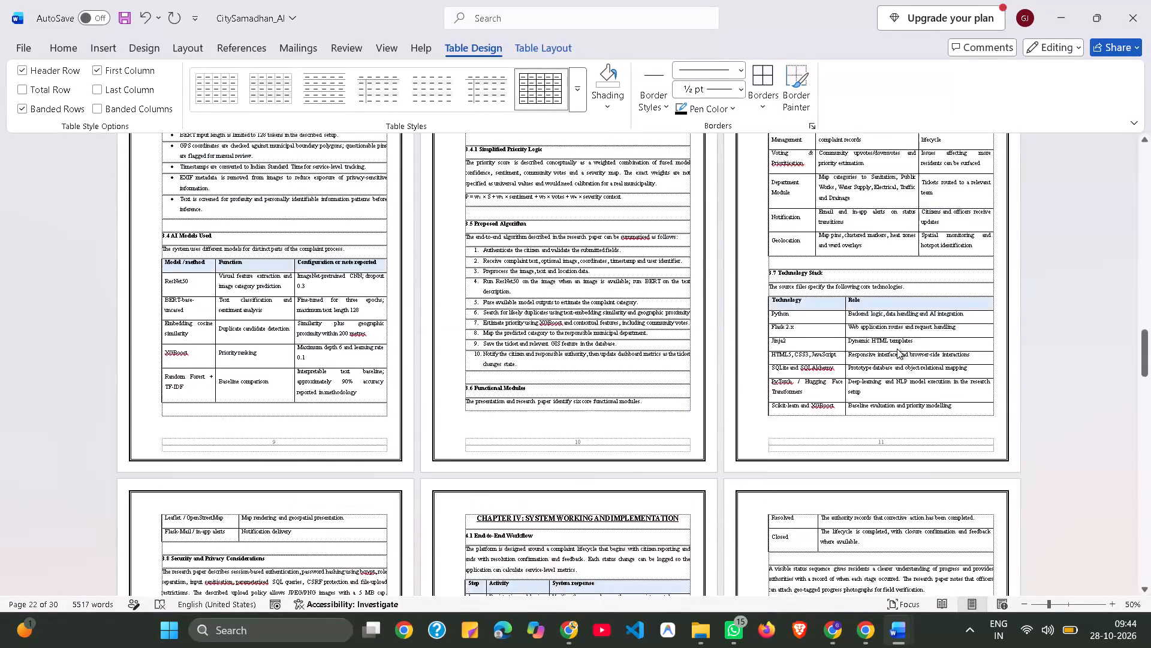
pyautogui.scroll(1, 897, 349)
pyautogui.scroll(6, 921, 440)
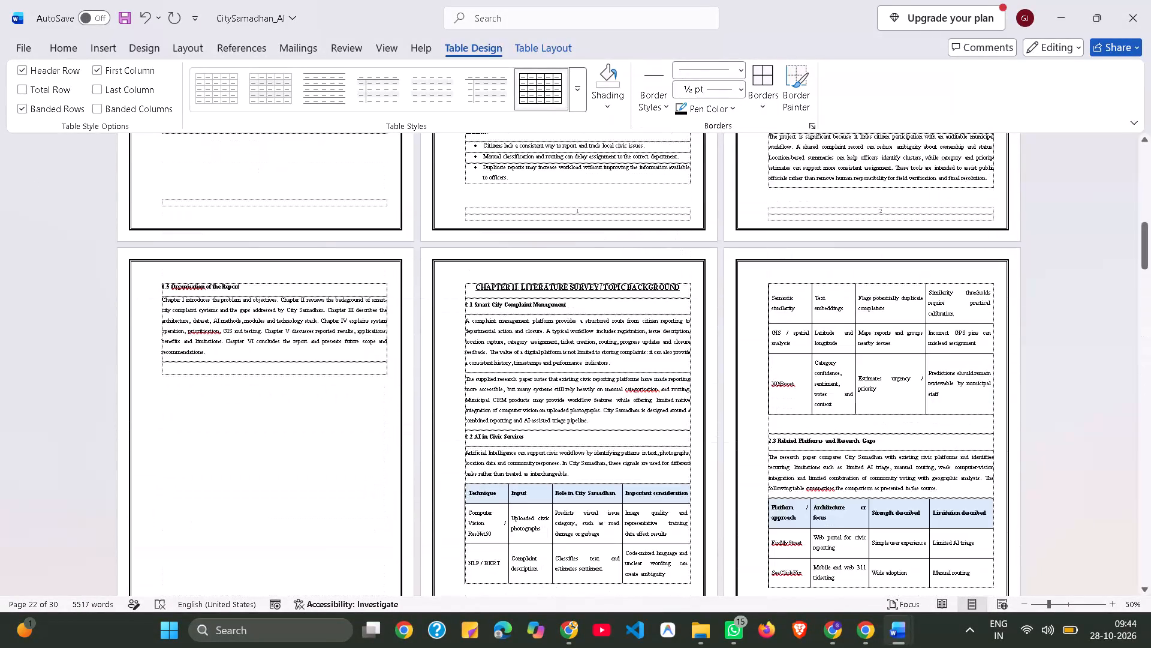
pyautogui.scroll(7, 916, 322)
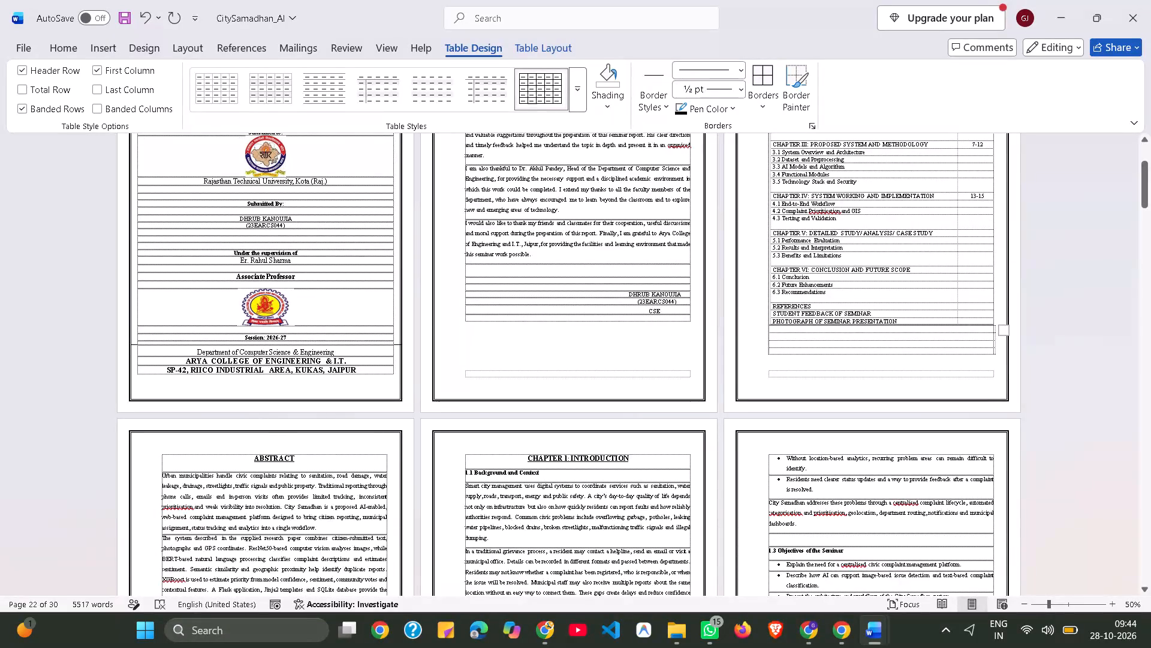
pyautogui.click(985, 232)
pyautogui.write('16-19')
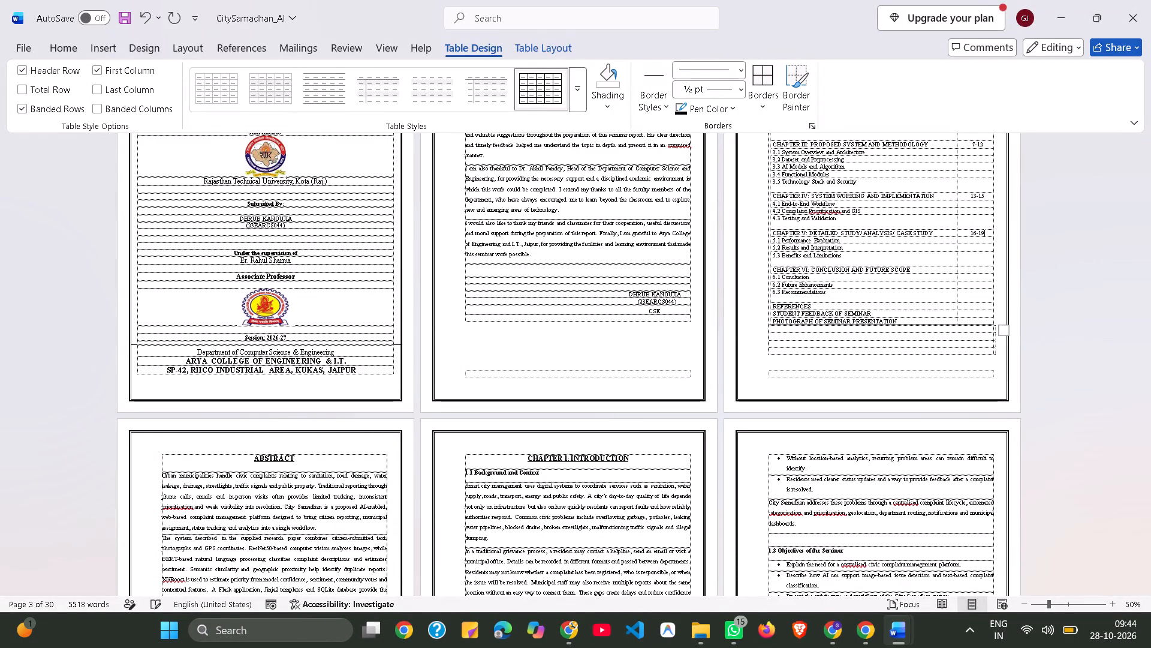
# Find Chapter VI's footer page numbers and enter the range 20-22 beside CHAPTER VI: CONCLUSION AND FUTURE SCOPE in the list of contents.
pyautogui.scroll(-8, 873, 256)
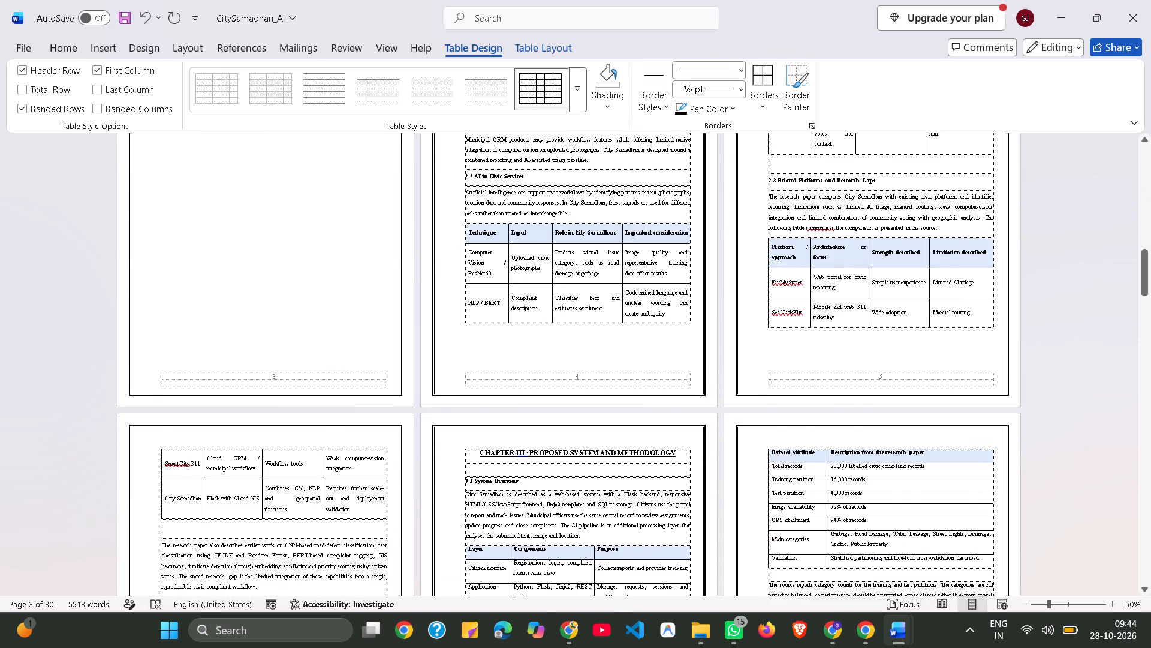
pyautogui.scroll(-11, 873, 256)
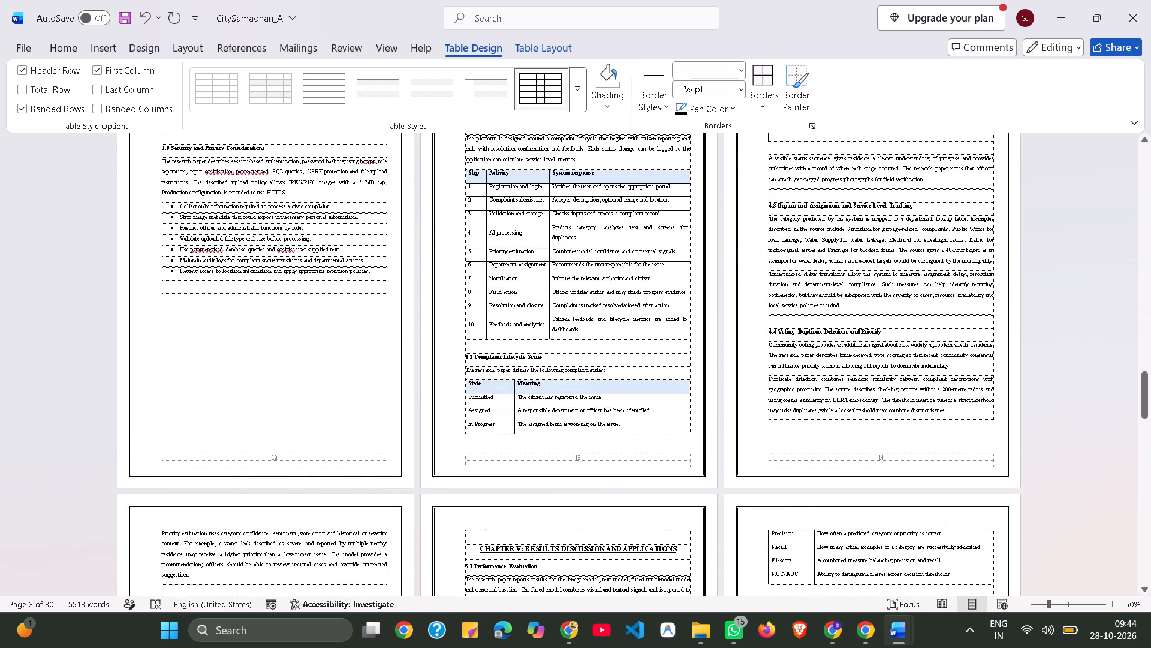
pyautogui.scroll(-8, 873, 256)
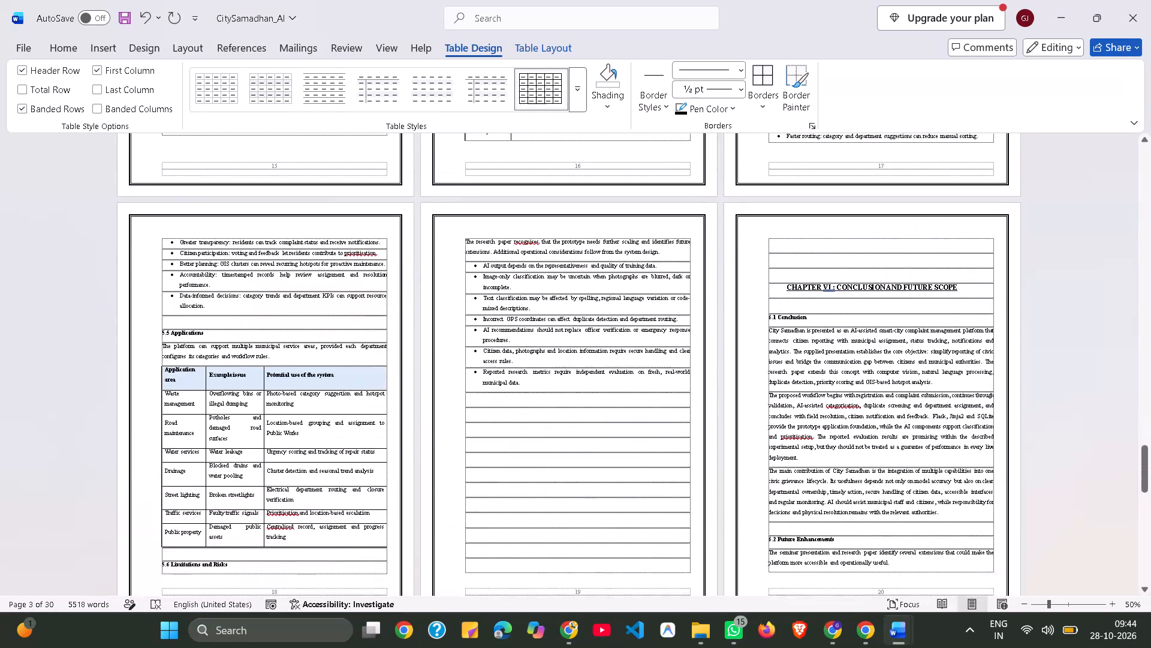
pyautogui.scroll(-4, 873, 256)
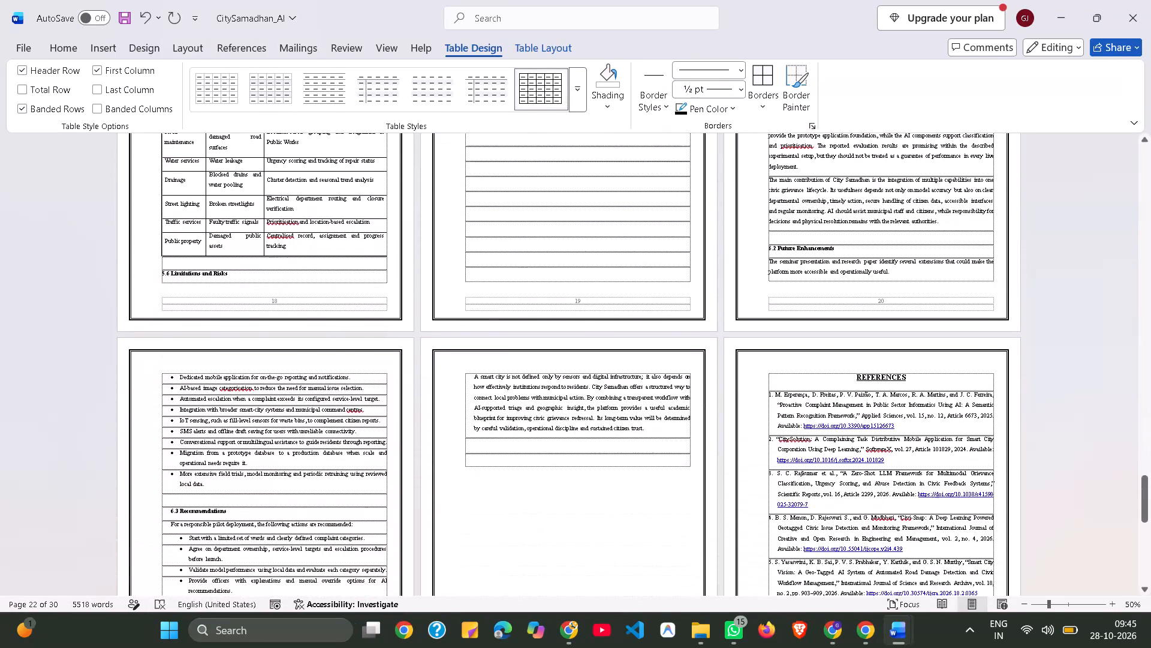
pyautogui.scroll(-3, 873, 256)
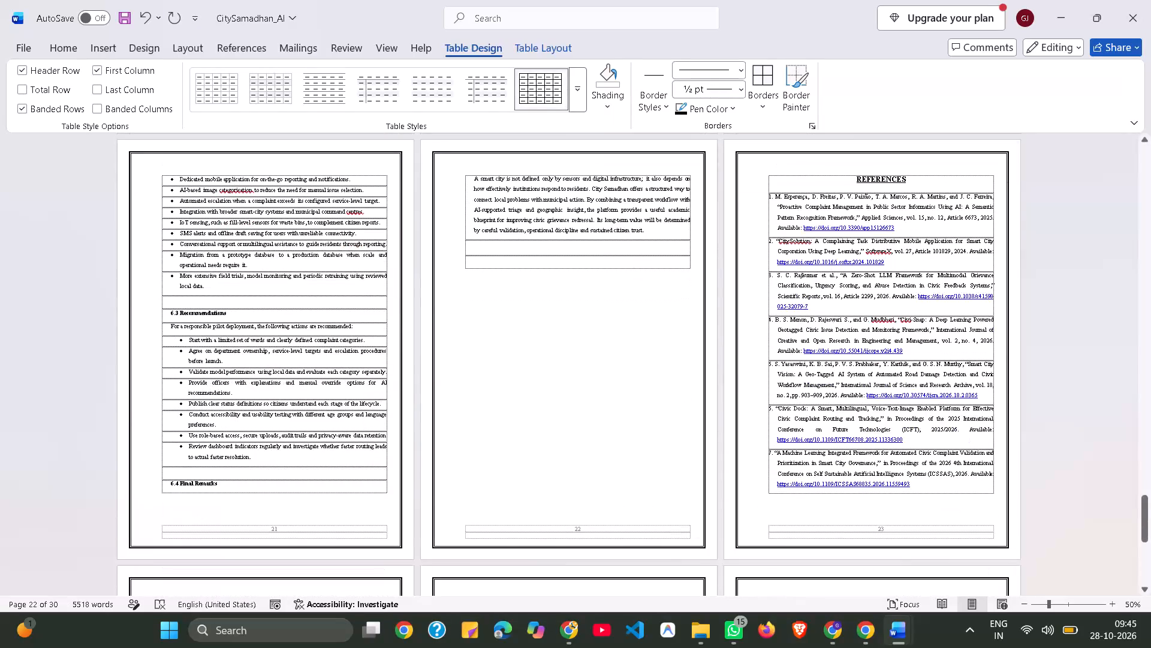
pyautogui.scroll(2, 873, 256)
pyautogui.scroll(19, 873, 256)
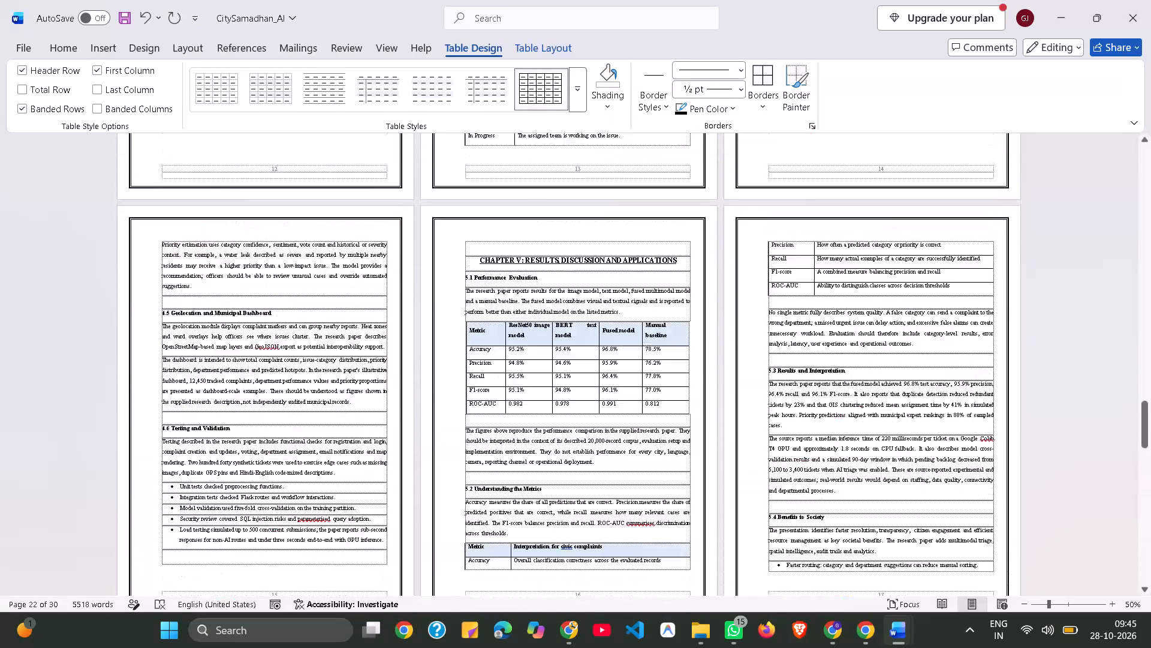
pyautogui.scroll(10, 873, 256)
pyautogui.scroll(20, 873, 256)
pyautogui.scroll(1, 873, 256)
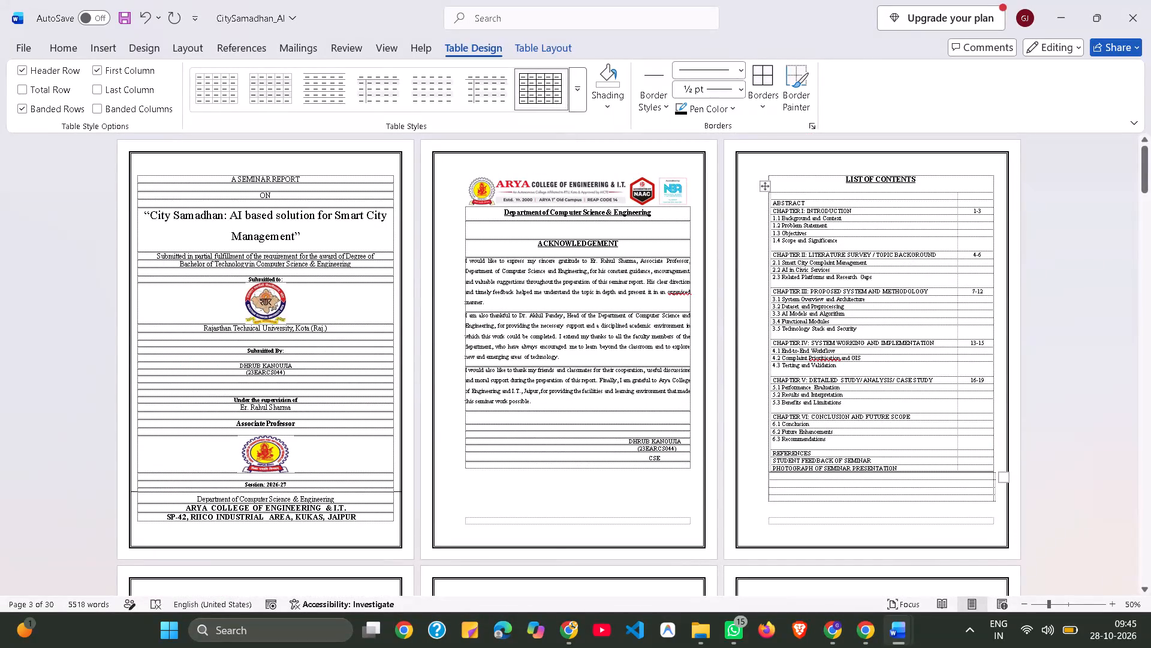
pyautogui.click(975, 416)
pyautogui.write('20-22')
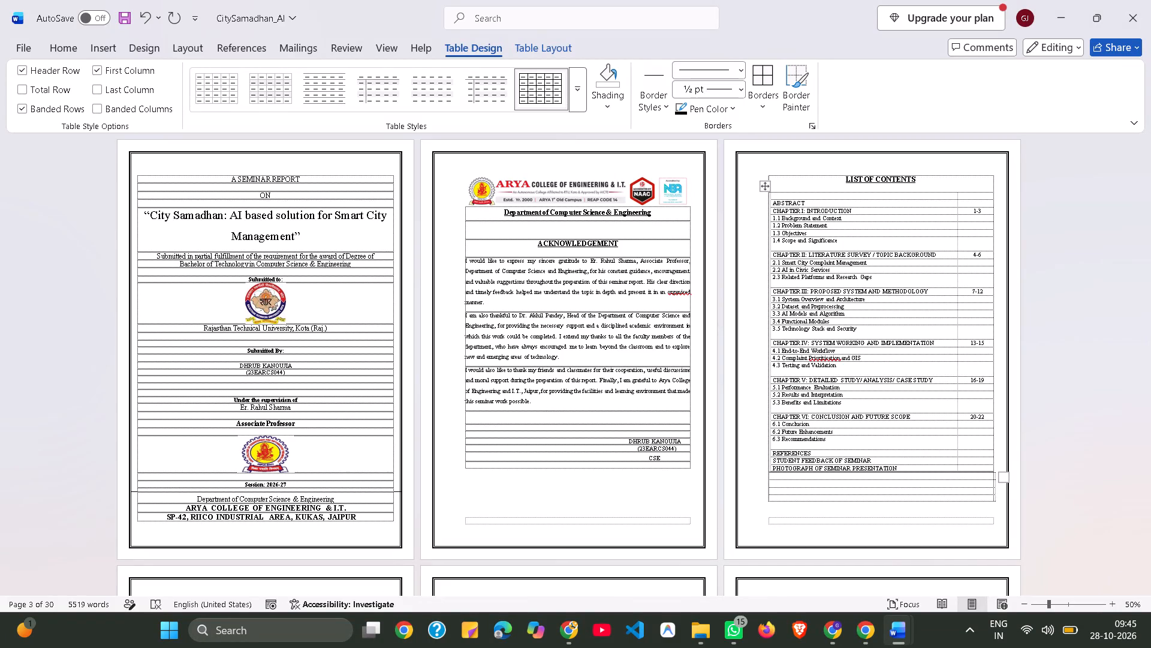
# Find the footer page numbers of the closing sections and enter the range 23-24 beside REFERENCES in the list of contents.
pyautogui.scroll(-10, 975, 416)
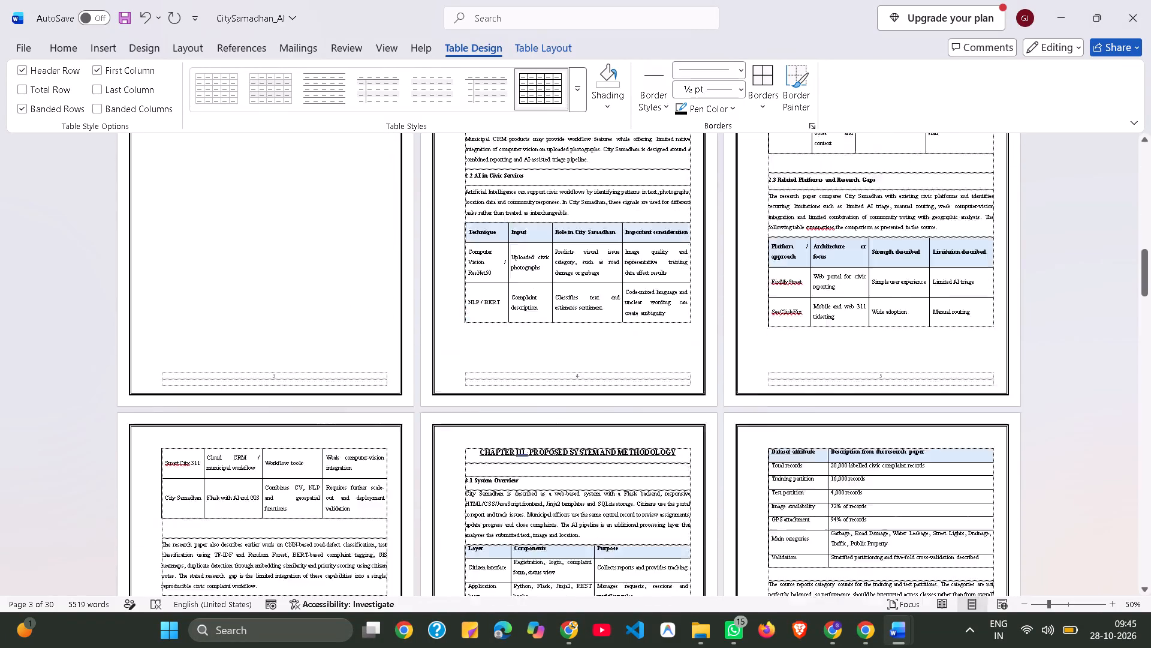
pyautogui.scroll(-14, 975, 416)
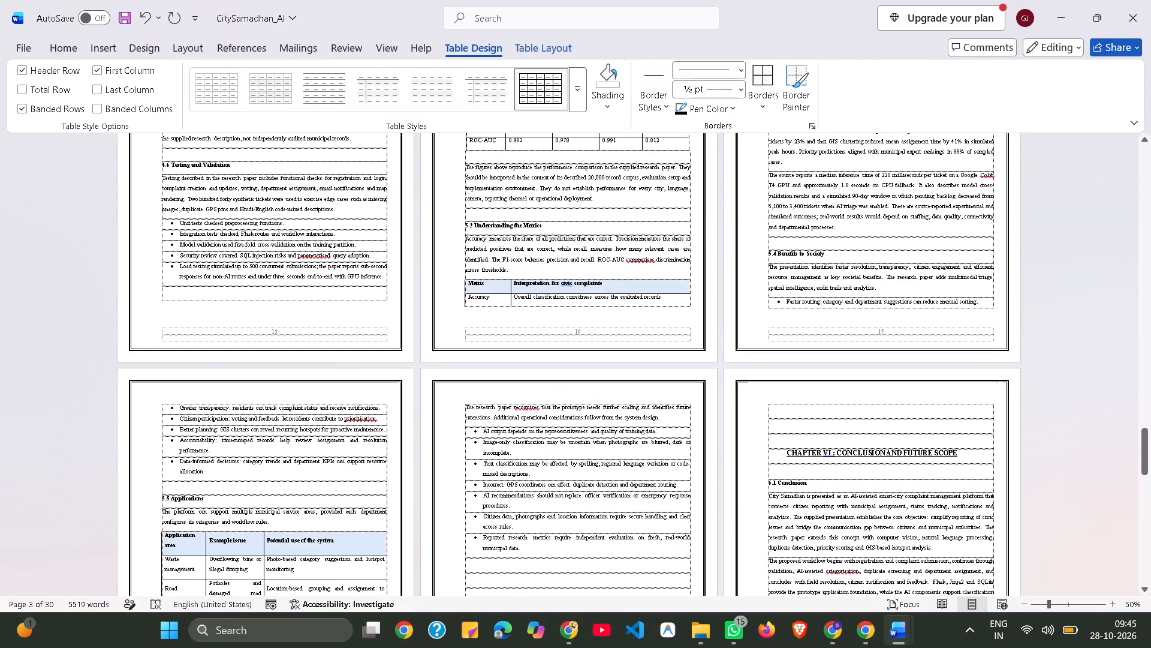
pyautogui.scroll(-8, 975, 416)
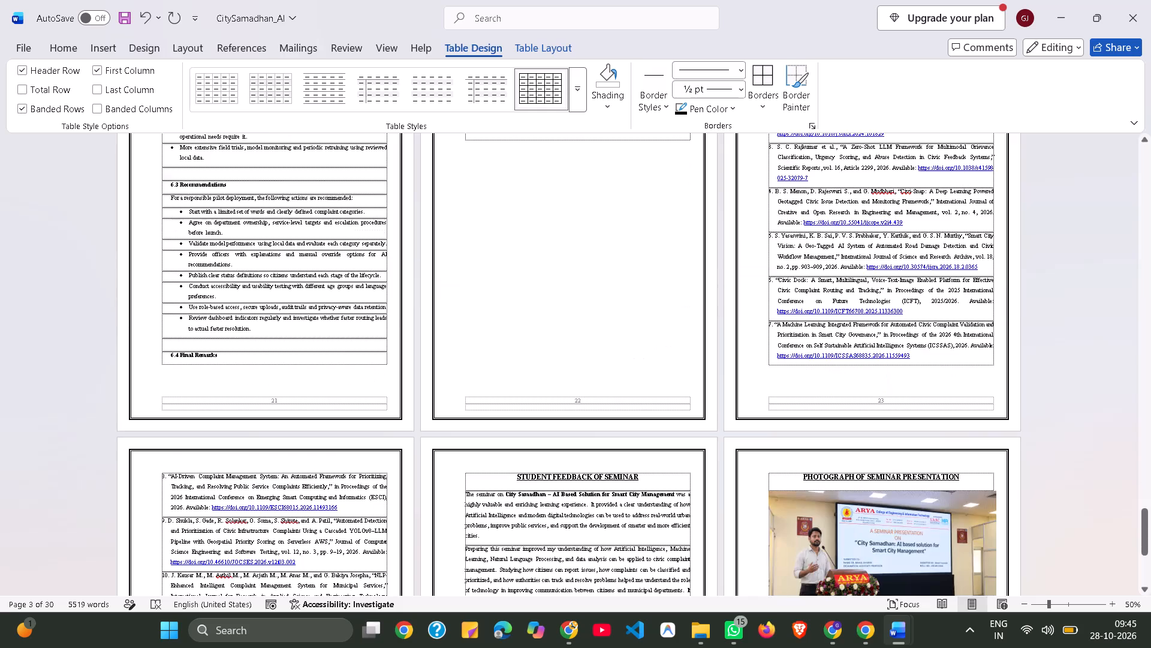
pyautogui.scroll(-5, 975, 416)
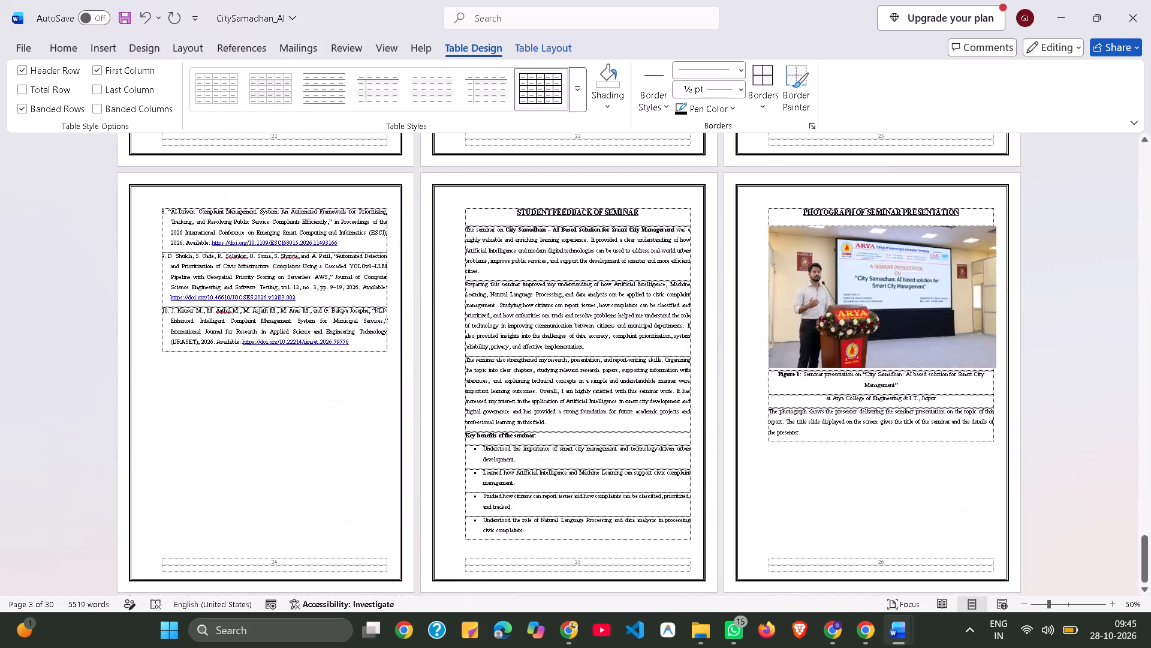
pyautogui.scroll(20, 975, 416)
pyautogui.scroll(20, 975, 416)
pyautogui.scroll(6, 975, 416)
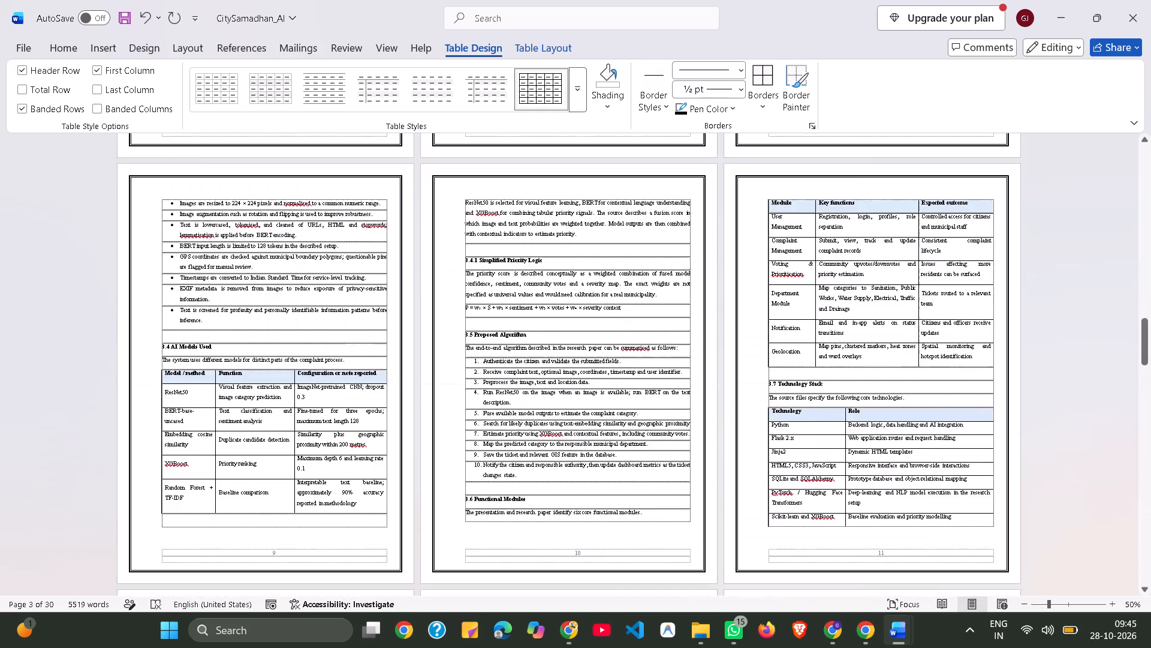
pyautogui.scroll(18, 975, 416)
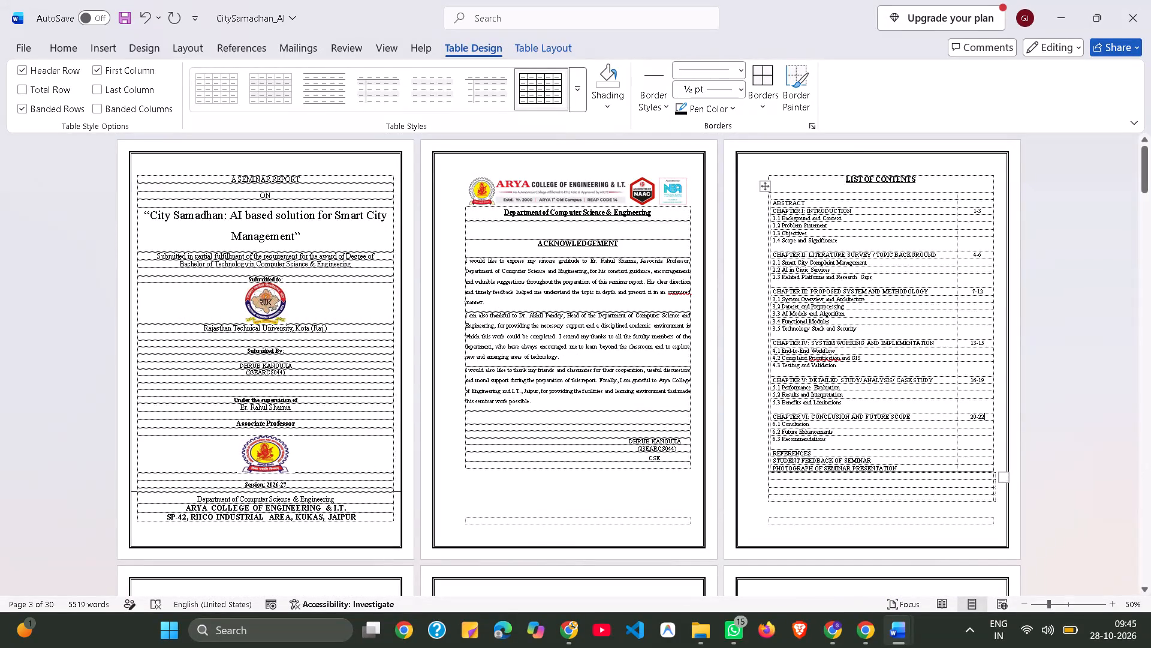
pyautogui.click(982, 451)
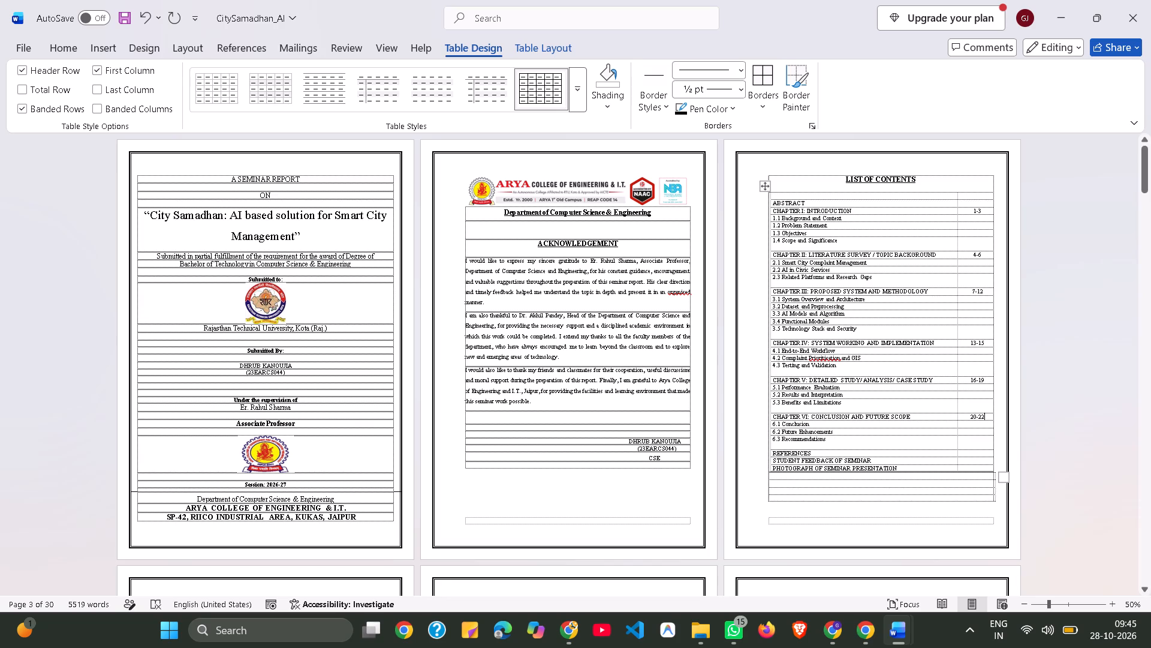
pyautogui.click(982, 456)
pyautogui.press('2')
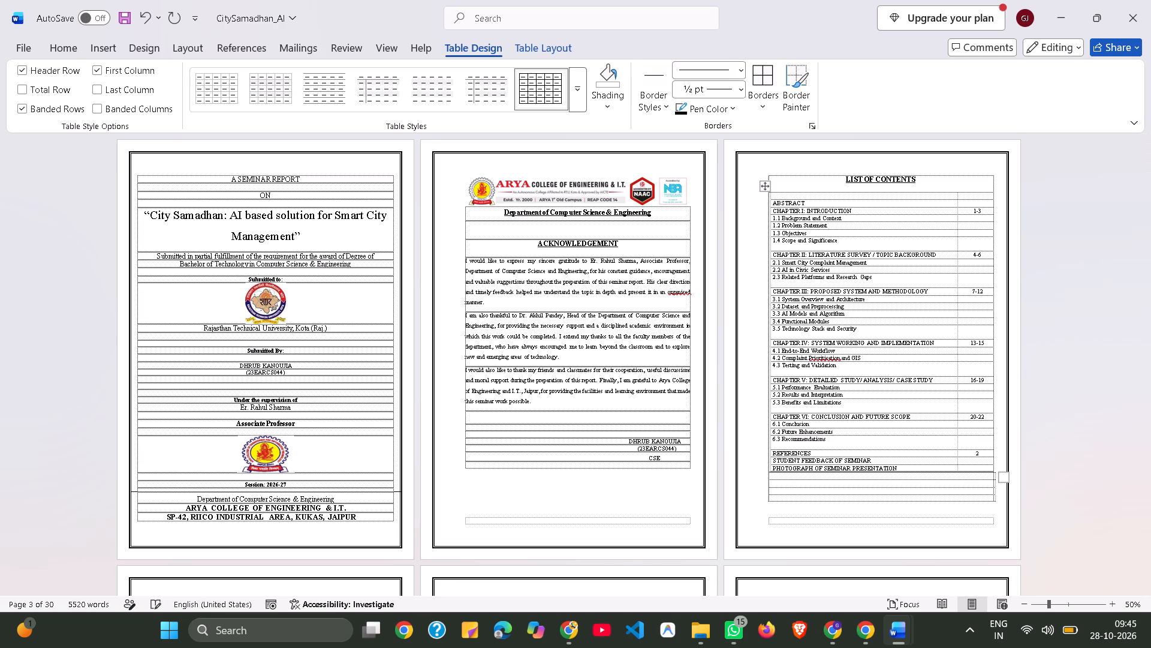
pyautogui.write('3-24')
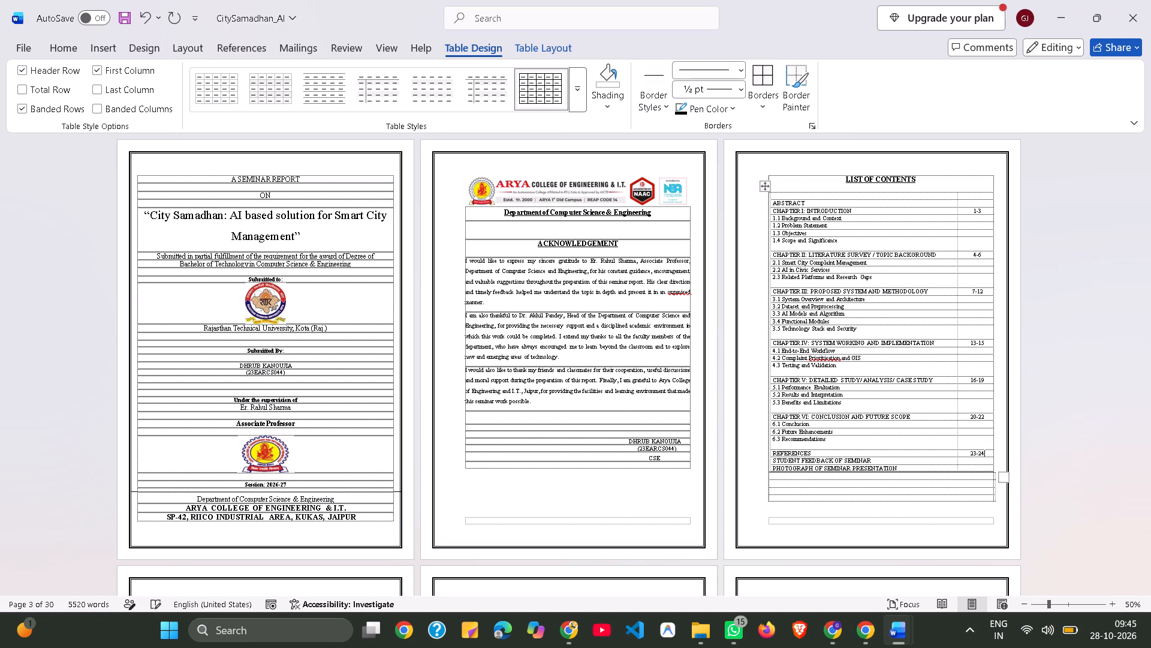
# Enter page 25 beside STUDENT FEEDBACK OF SEMINAR and page 26 beside PHOTOGRAPH OF SEMINAR PRESENTATION in the list of contents.
pyautogui.click(977, 458)
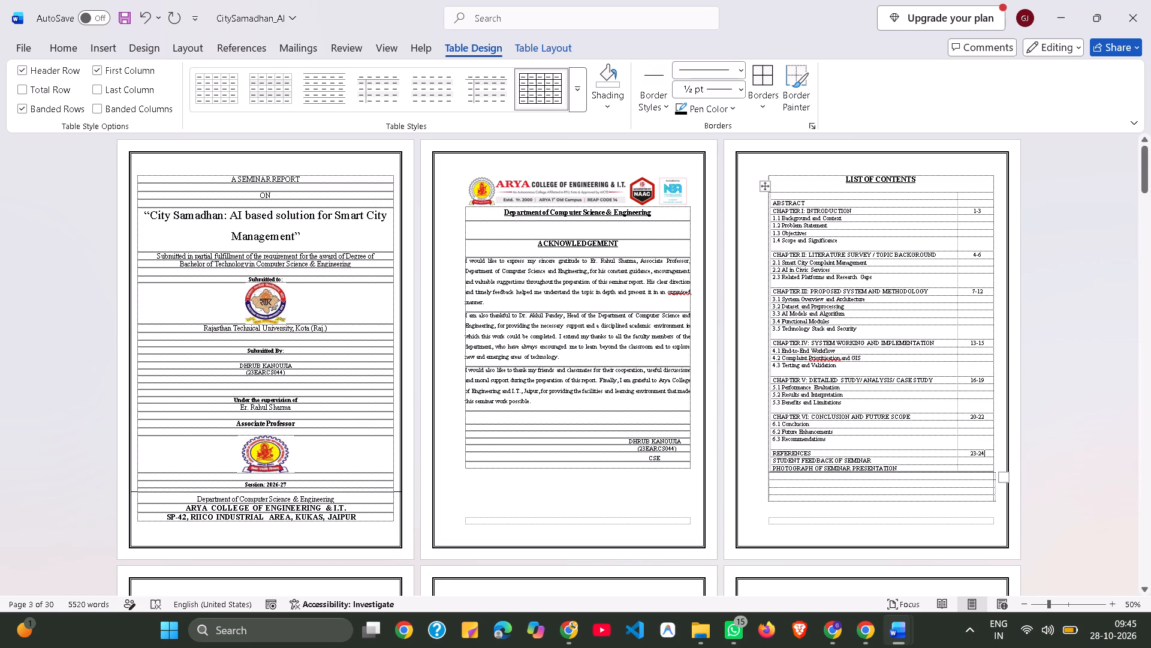
pyautogui.press('Down')
pyautogui.write('25')
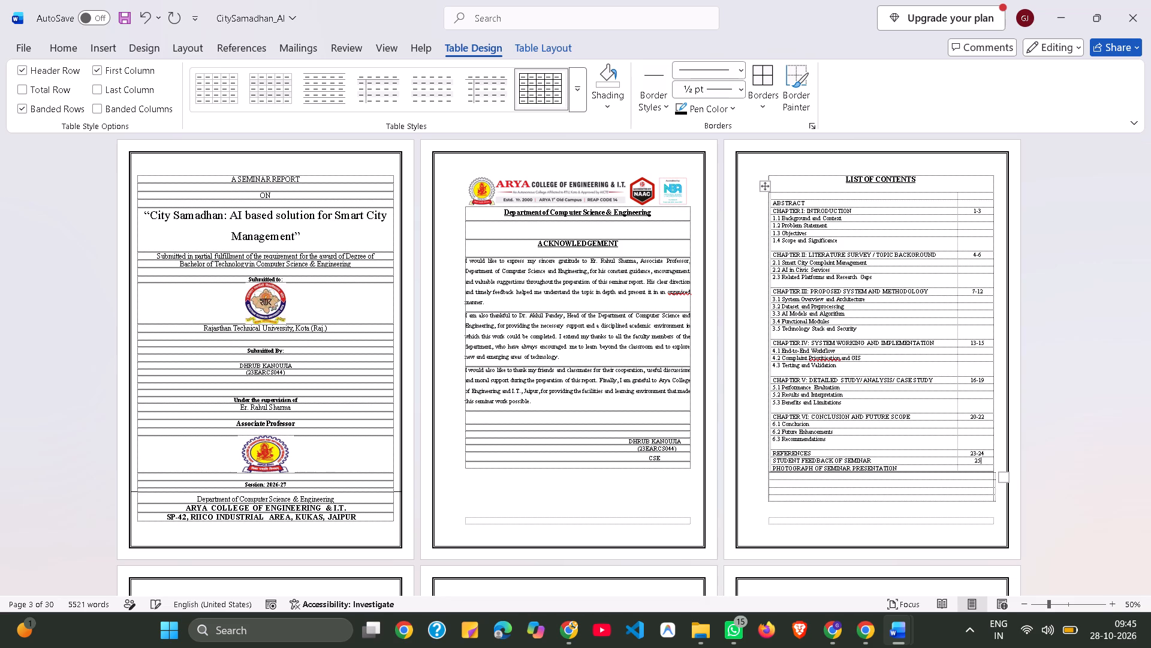
pyautogui.press('Down')
pyautogui.write('26')
# Remove the blank lines above the CHAPTER VI: CONCLUSION AND FUTURE SCOPE heading so it starts at the top of its page.
pyautogui.scroll(-7, 924, 264)
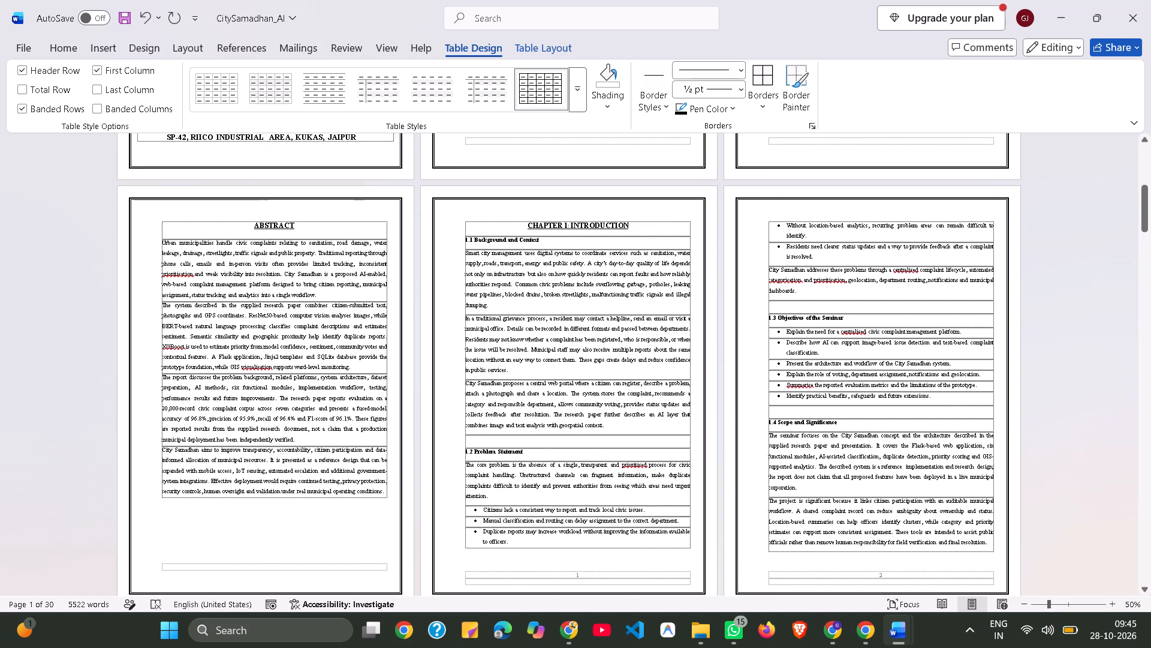
pyautogui.scroll(-7, 924, 264)
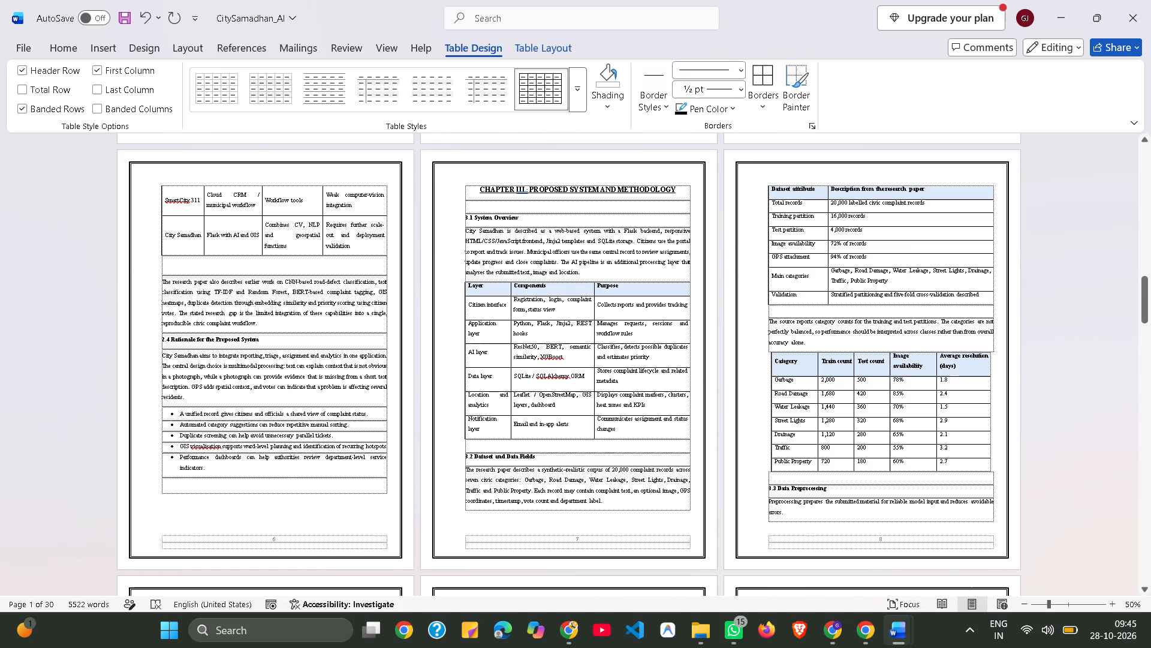
pyautogui.scroll(-3, 924, 264)
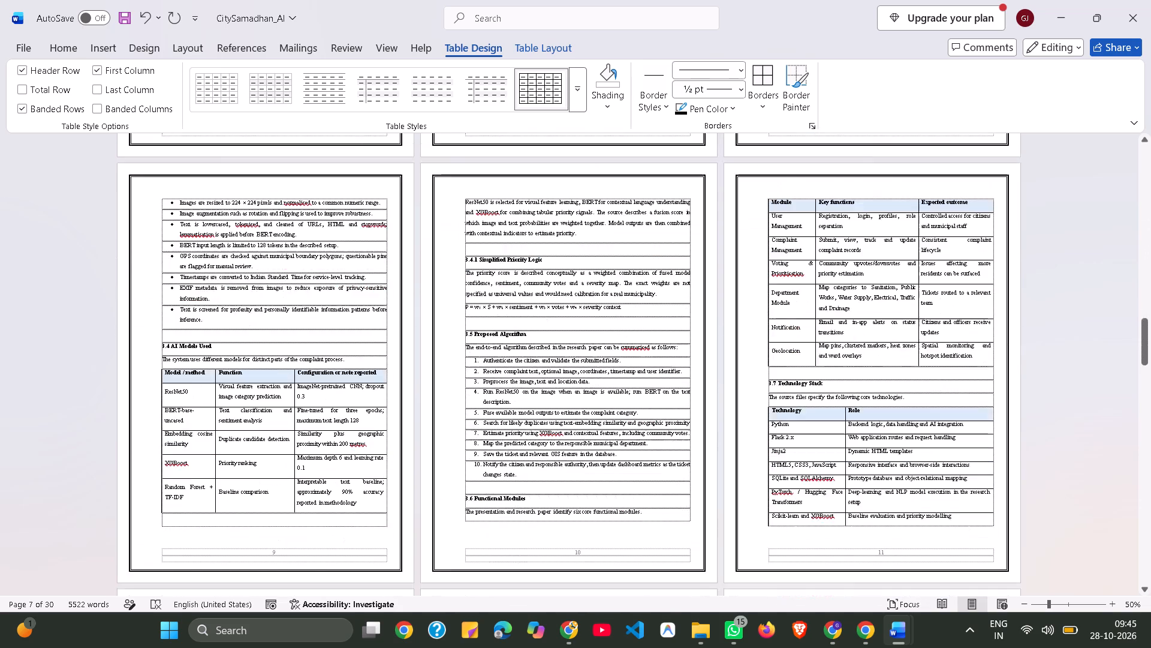
pyautogui.scroll(-7, 924, 264)
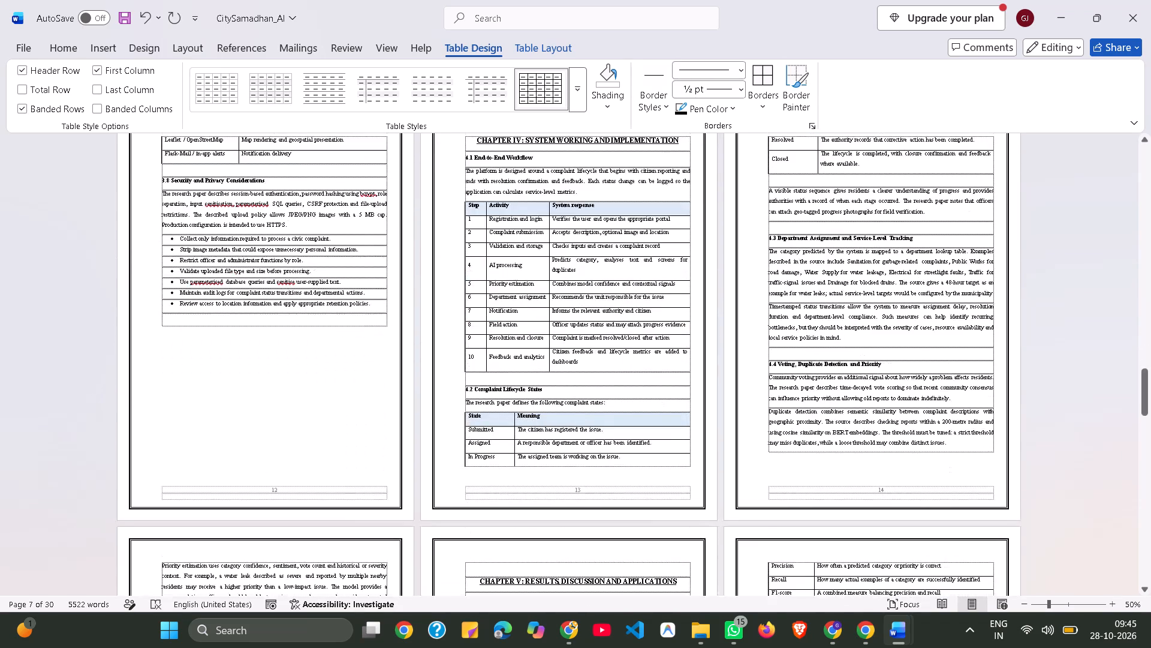
pyautogui.scroll(-5, 924, 264)
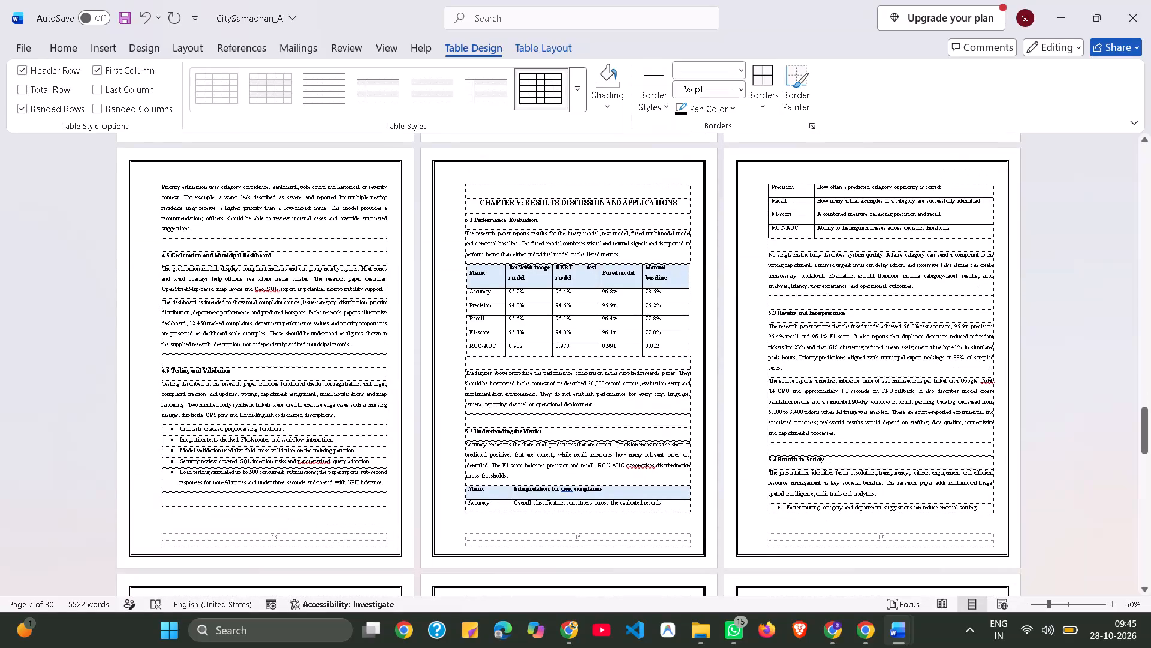
pyautogui.scroll(-3, 639, 317)
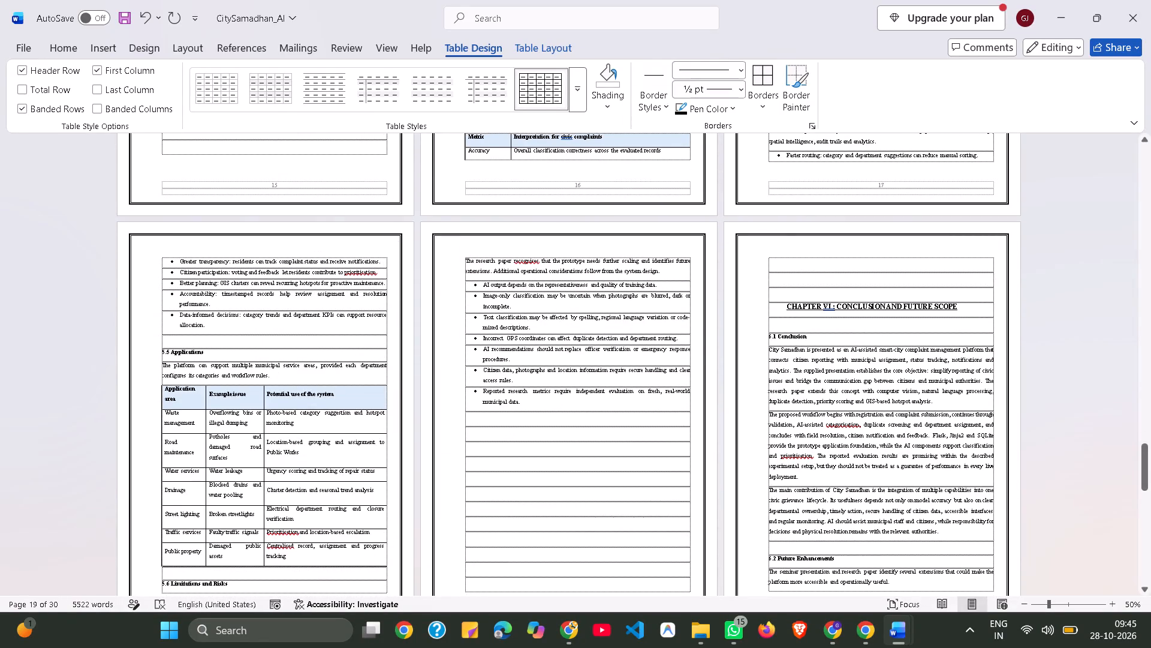
pyautogui.click(800, 291)
pyautogui.press('BackSpace')
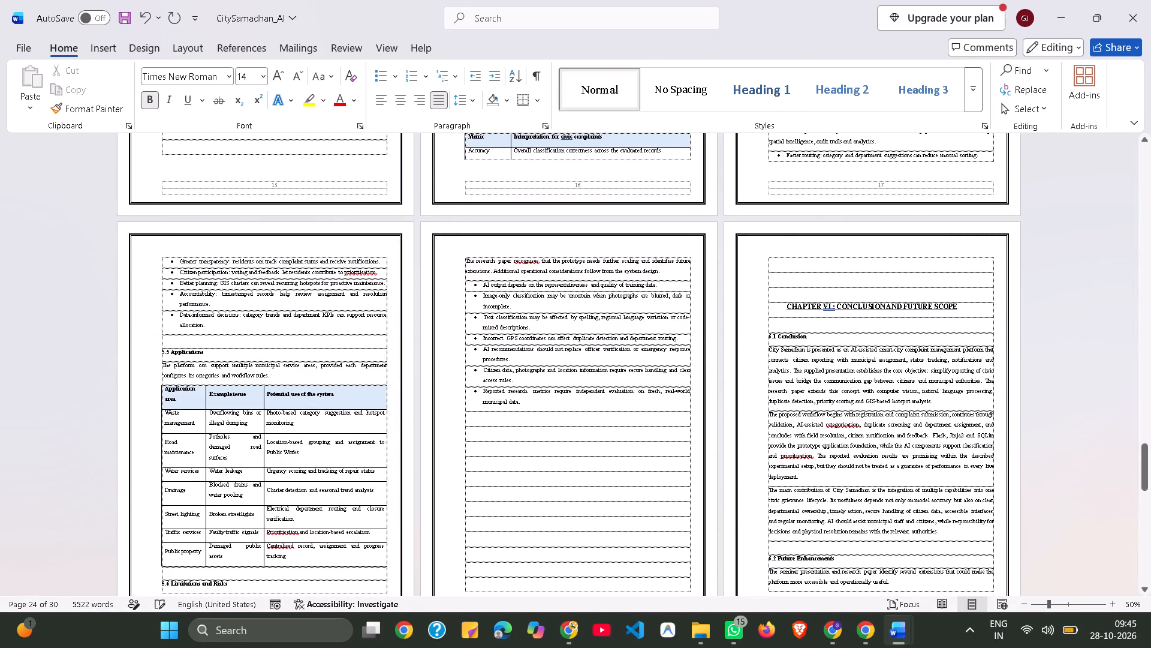
pyautogui.press('BackSpace')
pyautogui.press('BackSpace')
pyautogui.press('BackSpace')
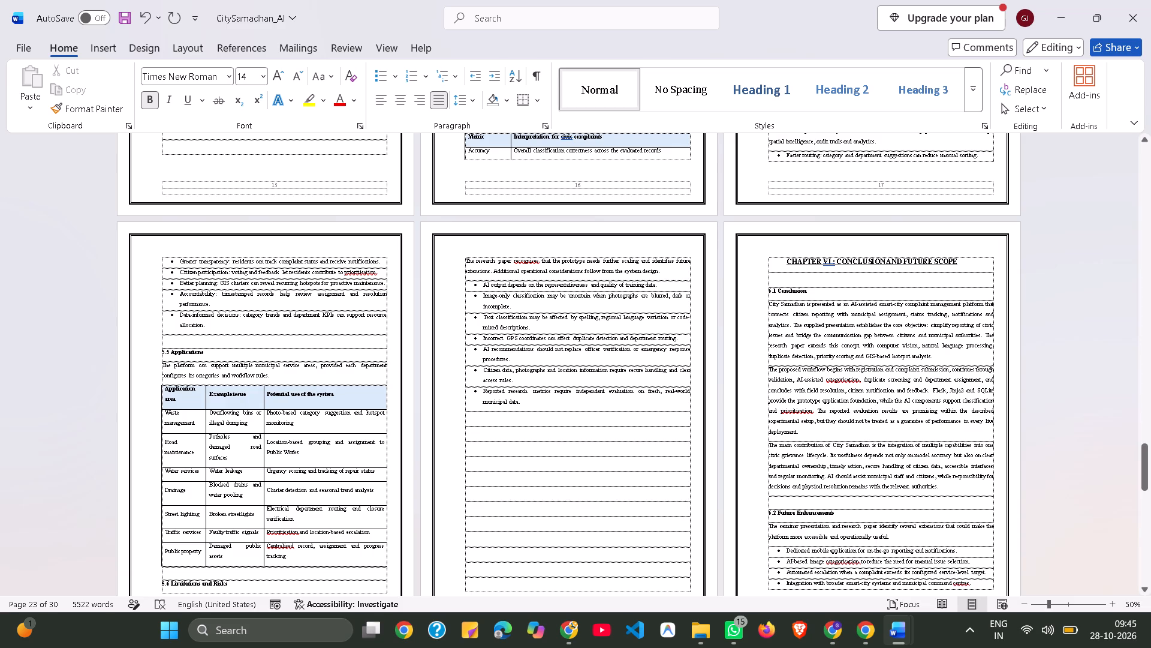
# Review the page layout and footer page numbers from Chapter V through the references, student feedback and seminar photograph pages.
pyautogui.scroll(-4, 722, 325)
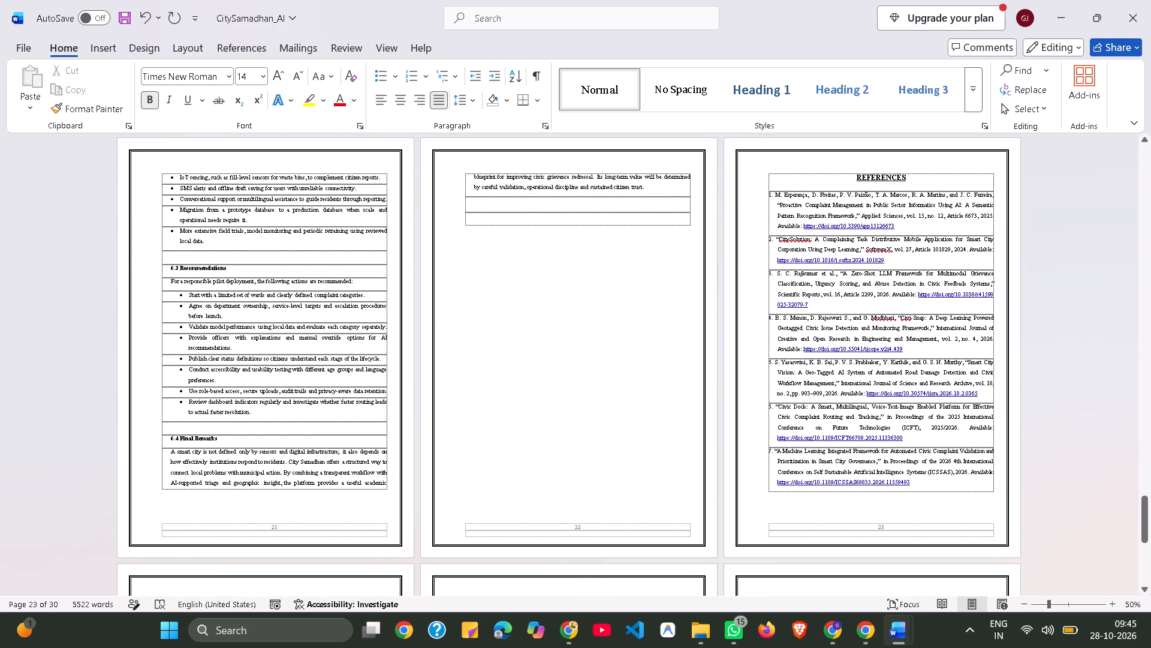
pyautogui.scroll(6, 722, 325)
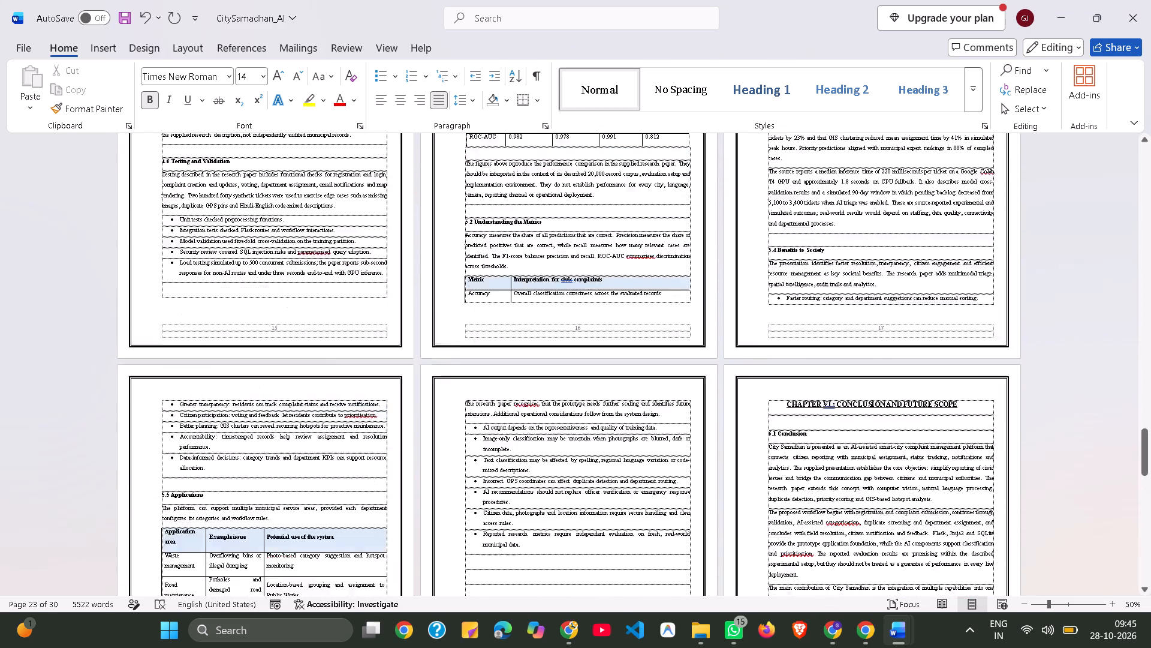
pyautogui.scroll(7, 722, 325)
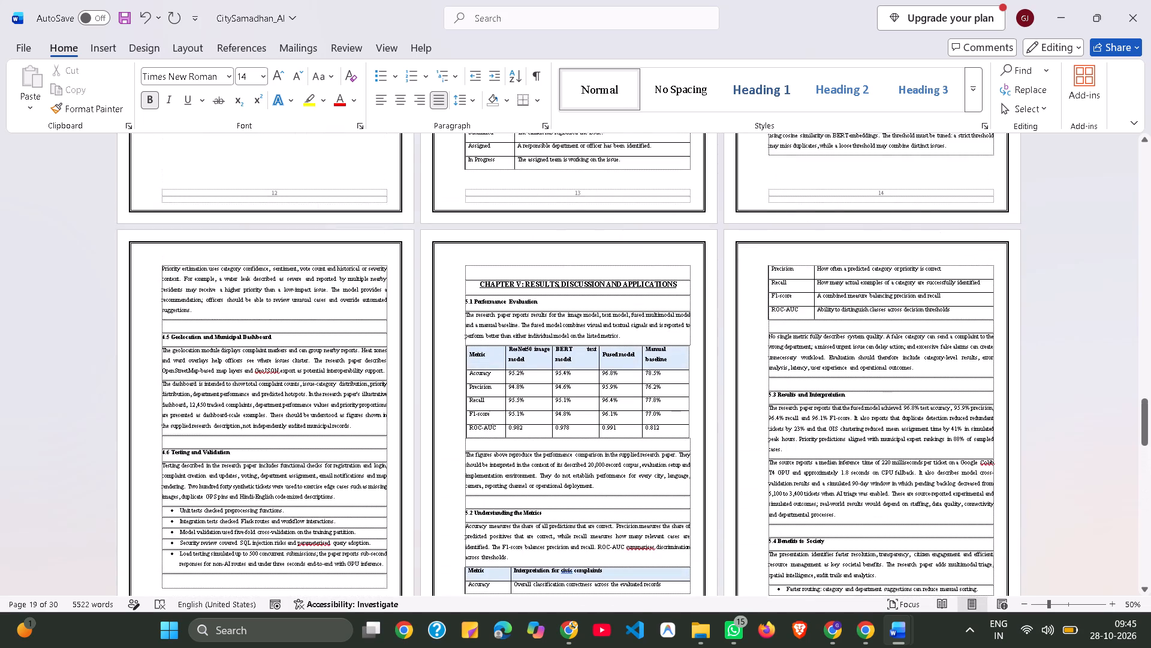
pyautogui.scroll(2, 722, 325)
pyautogui.scroll(-5, 737, 366)
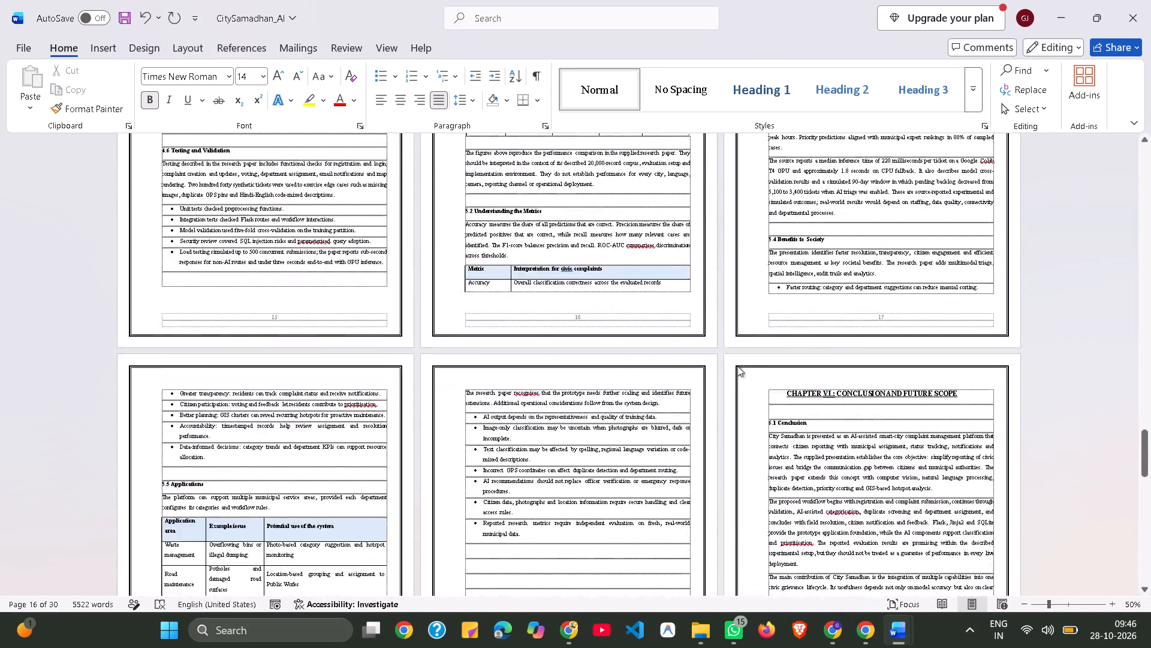
pyautogui.scroll(-8, 737, 366)
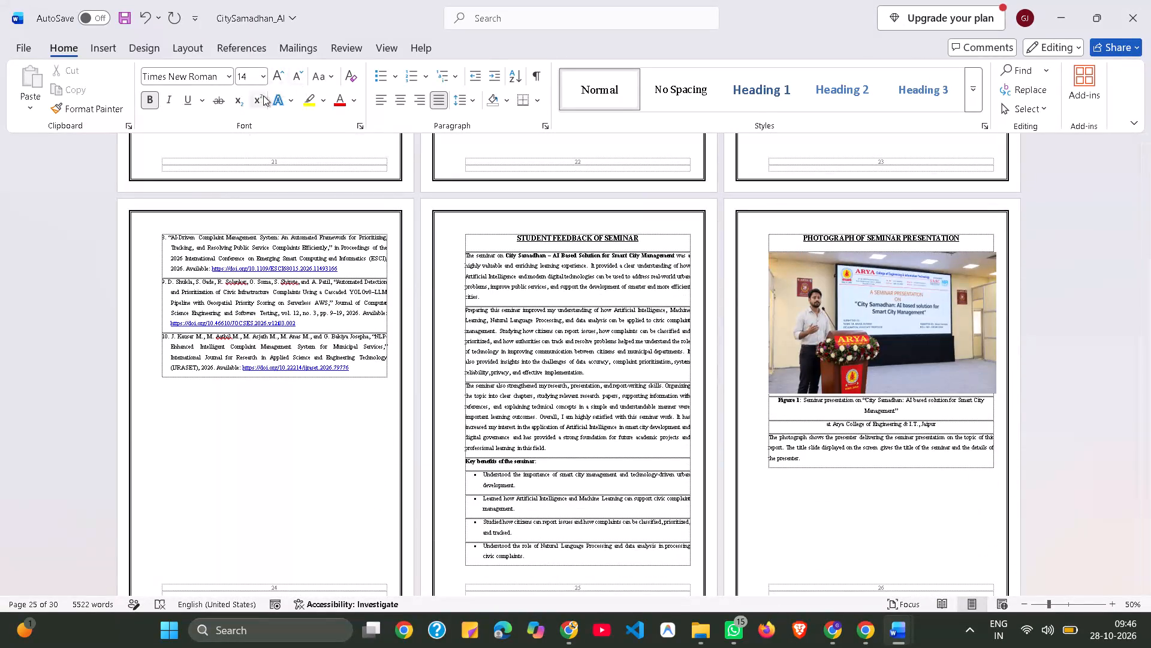
# Select the entire LIST OF CONTENTS table, including its heading and page-number column, and apply All Borders.
pyautogui.scroll(20, 252, 171)
pyautogui.scroll(20, 252, 171)
pyautogui.scroll(20, 252, 171)
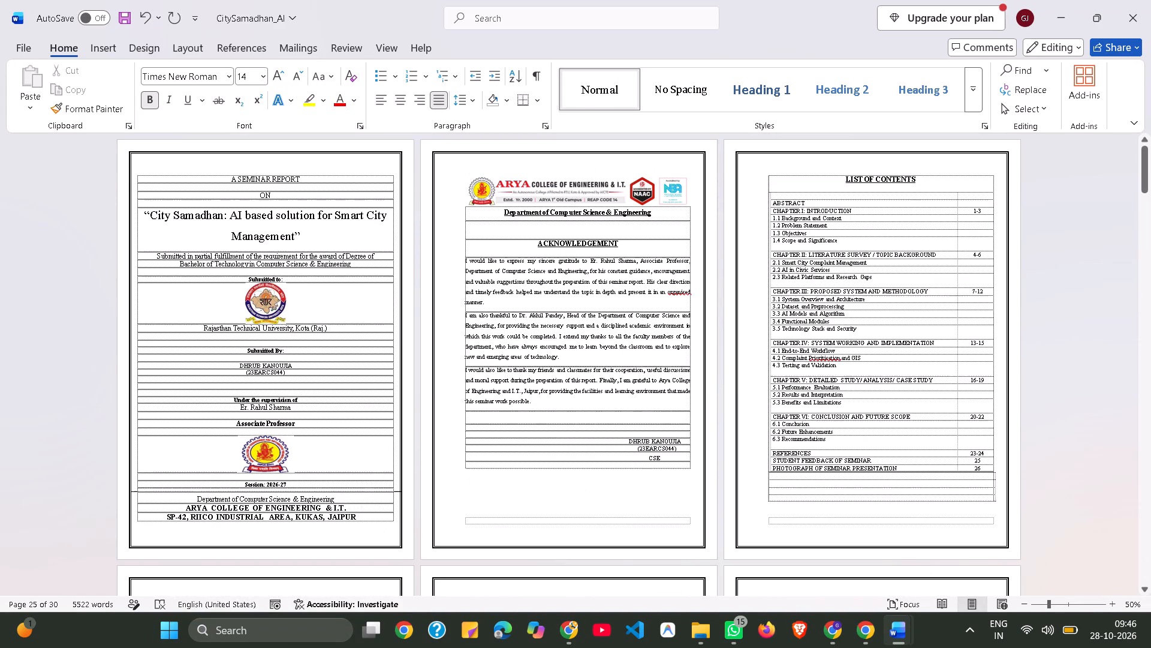
pyautogui.scroll(4, 252, 171)
pyautogui.tripleClick(834, 190)
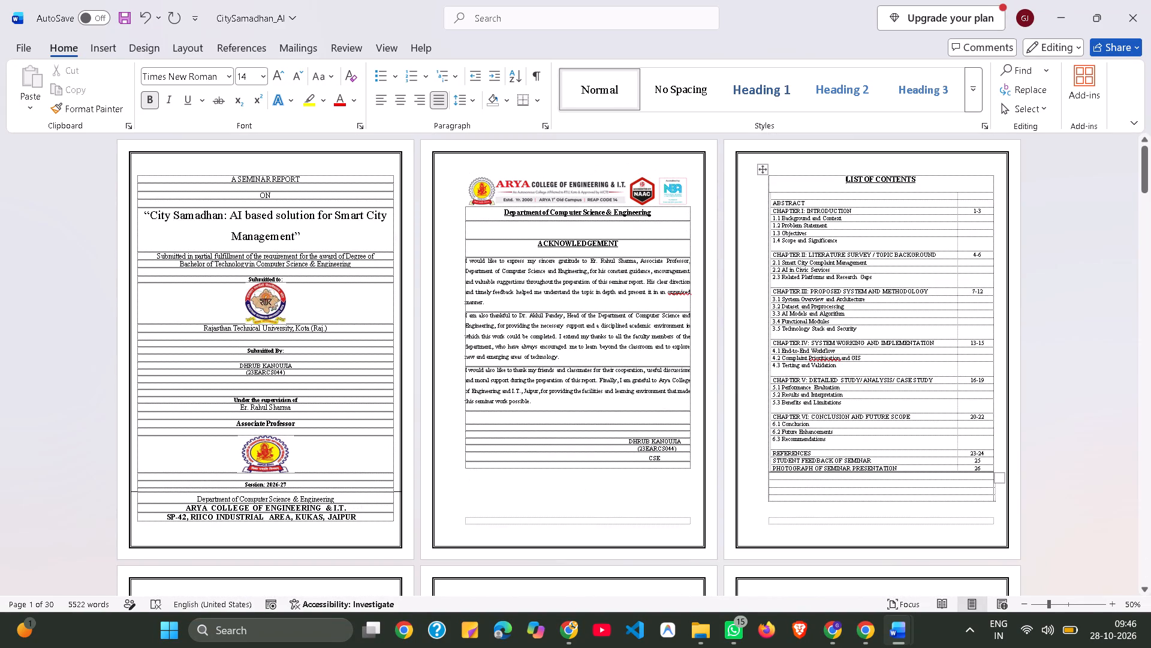
pyautogui.doubleClick(834, 190)
pyautogui.tripleClick(835, 193)
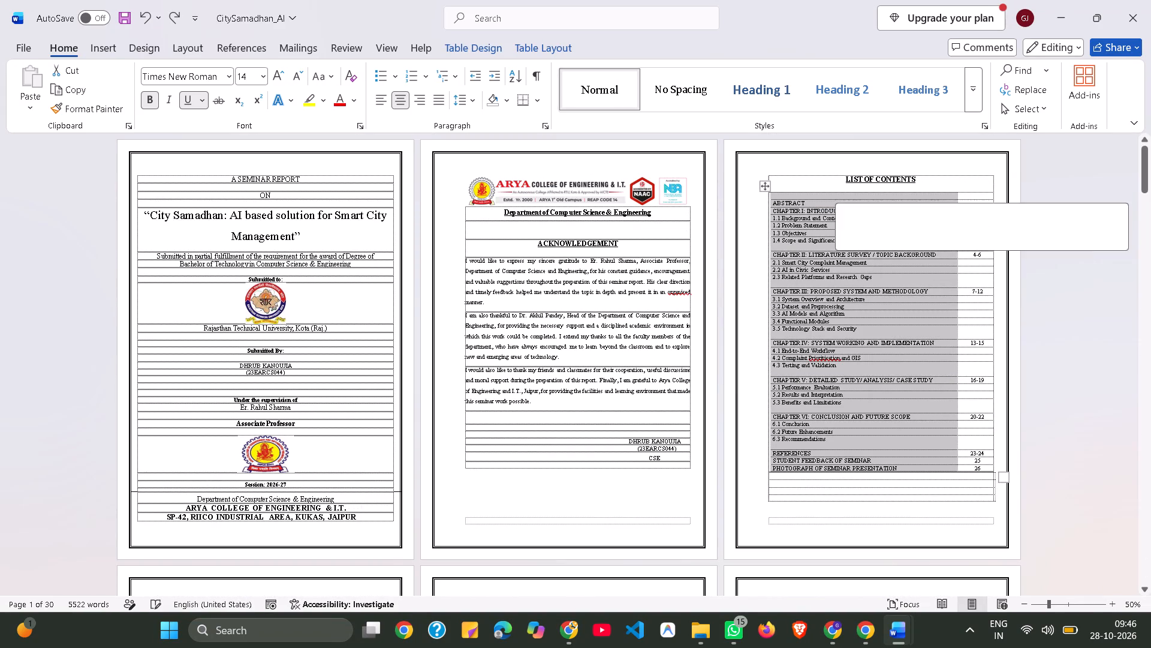
pyautogui.click(835, 193)
pyautogui.click(833, 188)
pyautogui.moveTo(828, 187); pyautogui.dragTo(895, 226)
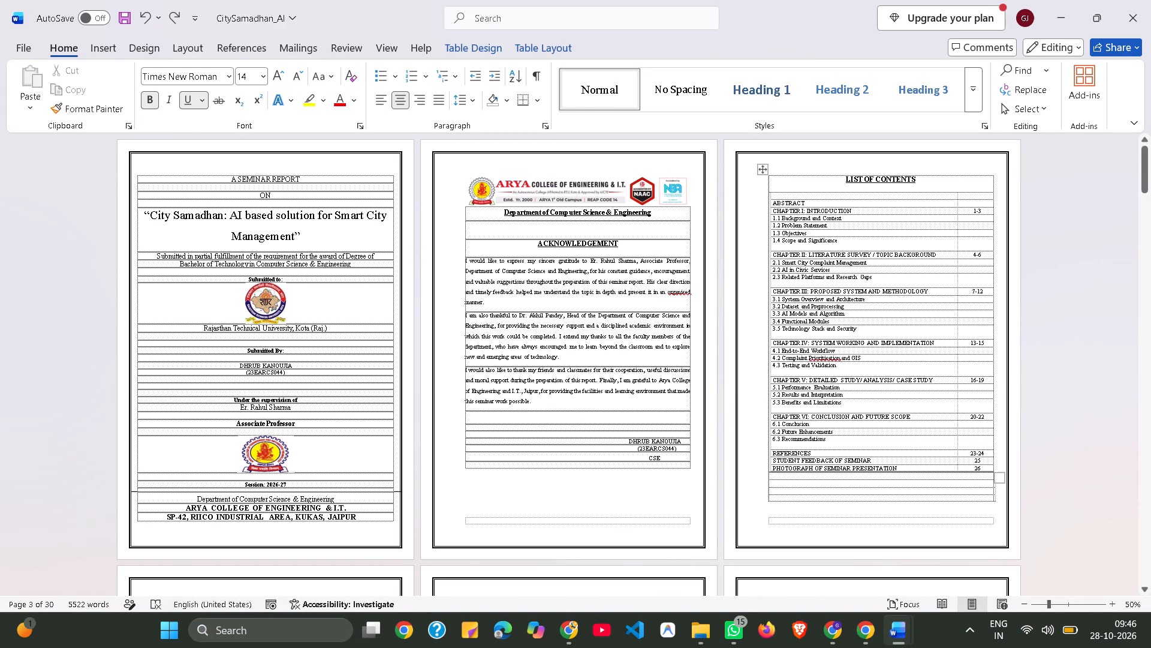
pyautogui.moveTo(895, 226); pyautogui.dragTo(923, 303)
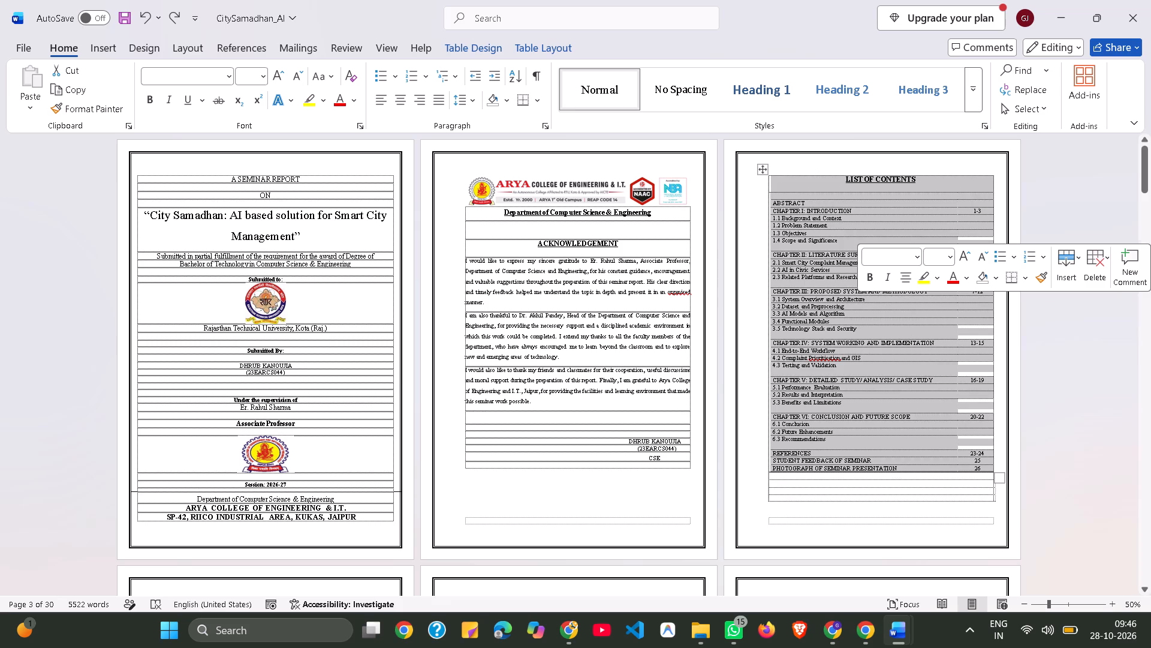
pyautogui.click(471, 48)
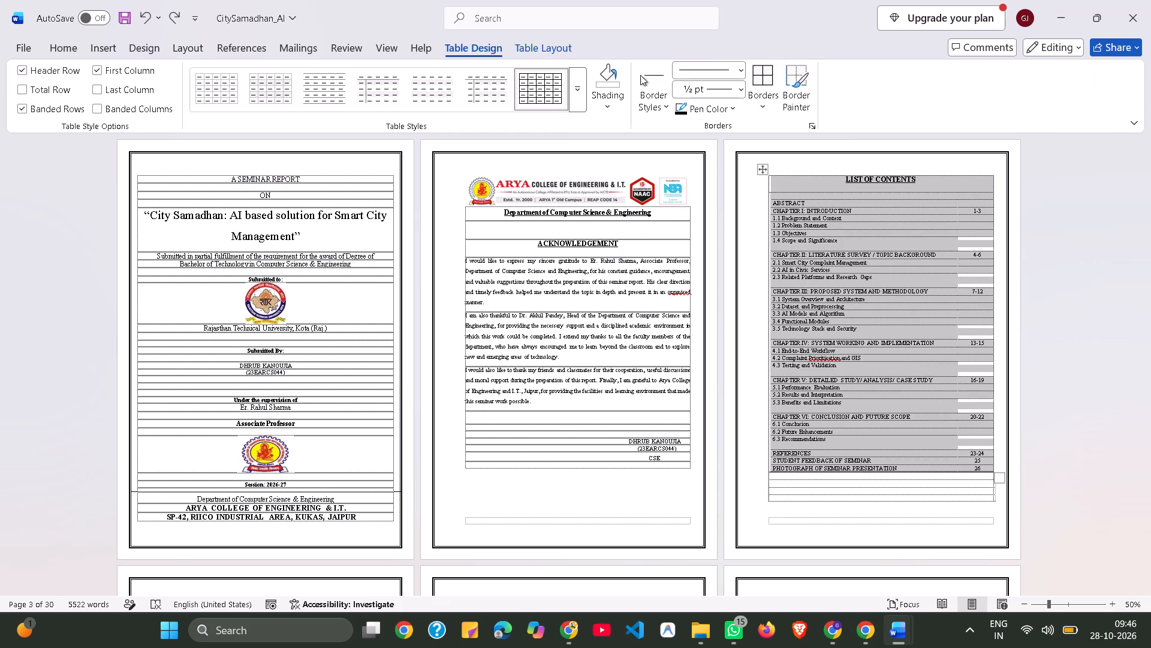
pyautogui.click(752, 109)
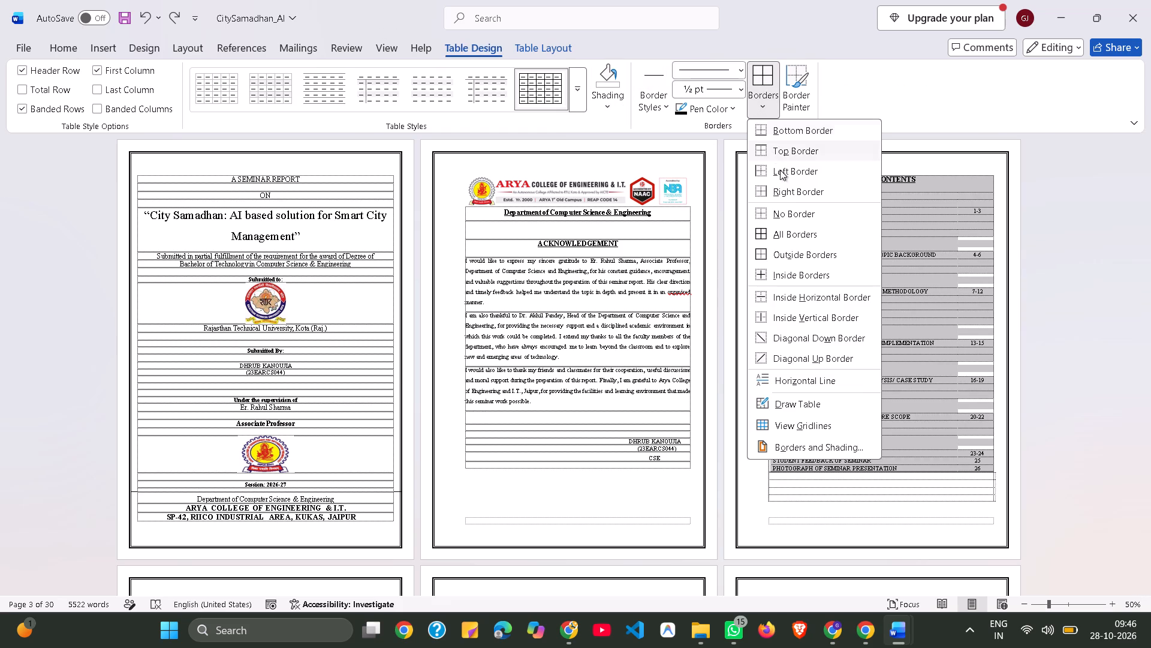
pyautogui.click(787, 233)
pyautogui.click(787, 233)
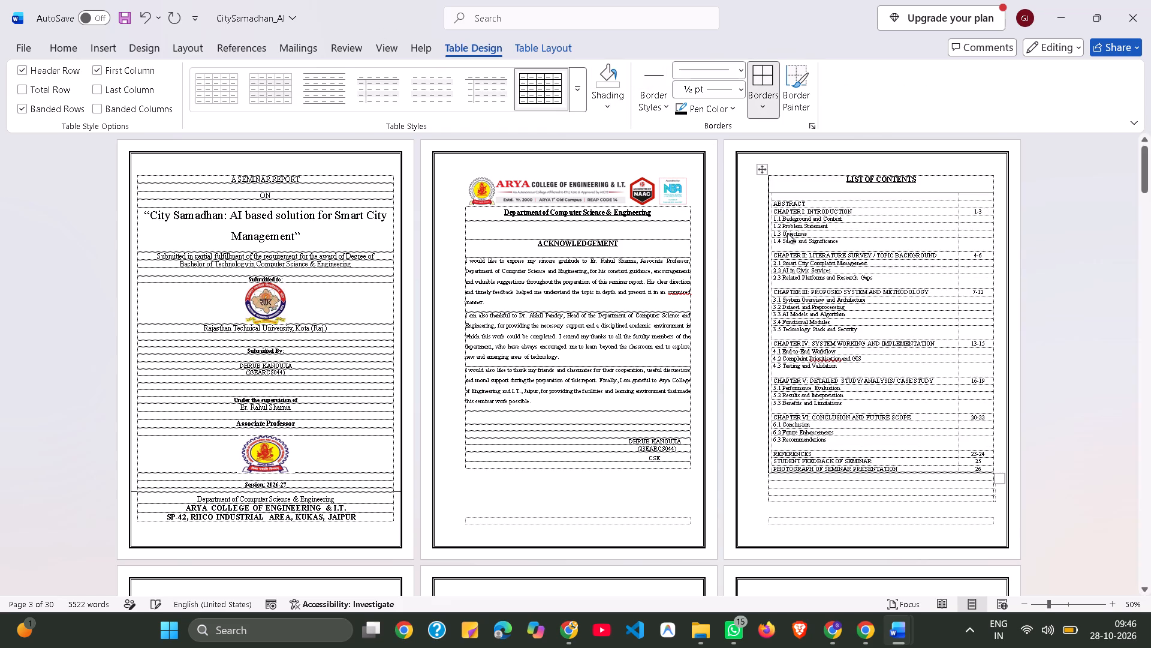
# Open the print preview of the report to check the list of contents table's borders.
pyautogui.hotkey('ctrl', 'p')
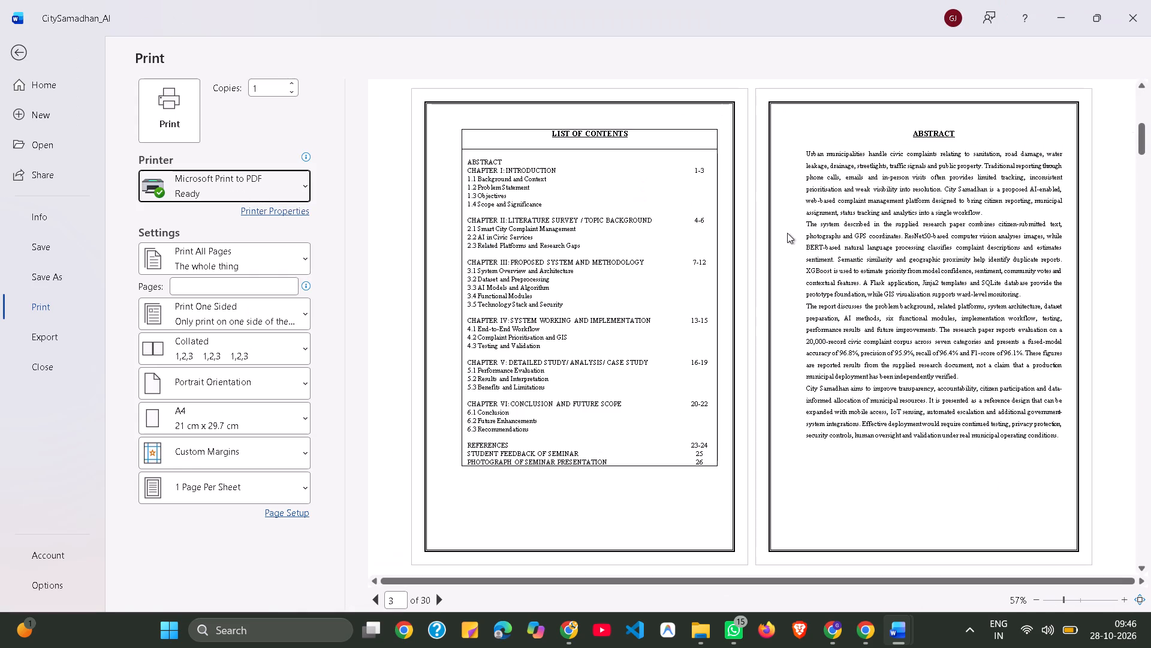